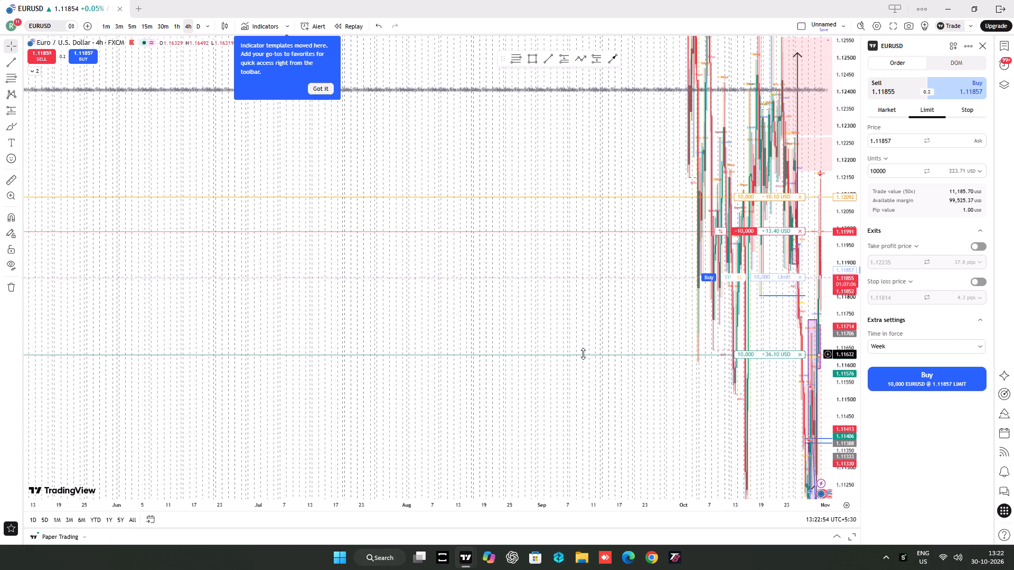
Expand the Paper Trading account details to show the open positions below the EURUSD chart.
{"action": "left_click_drag", "start_coordinate": [517, 234], "coordinate": [503, 233]}
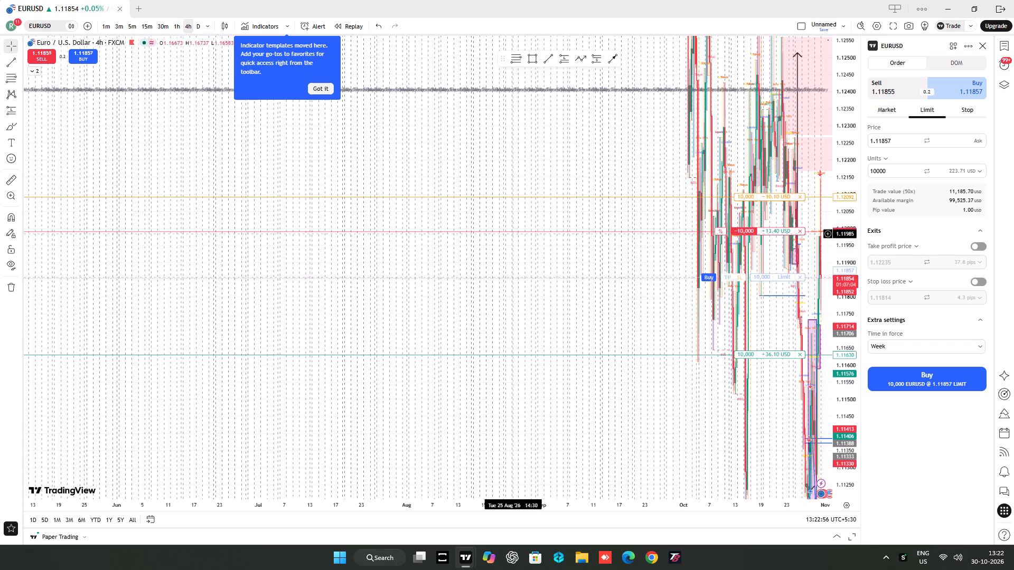
{"action": "left_click_drag", "start_coordinate": [503, 233], "coordinate": [369, 226]}
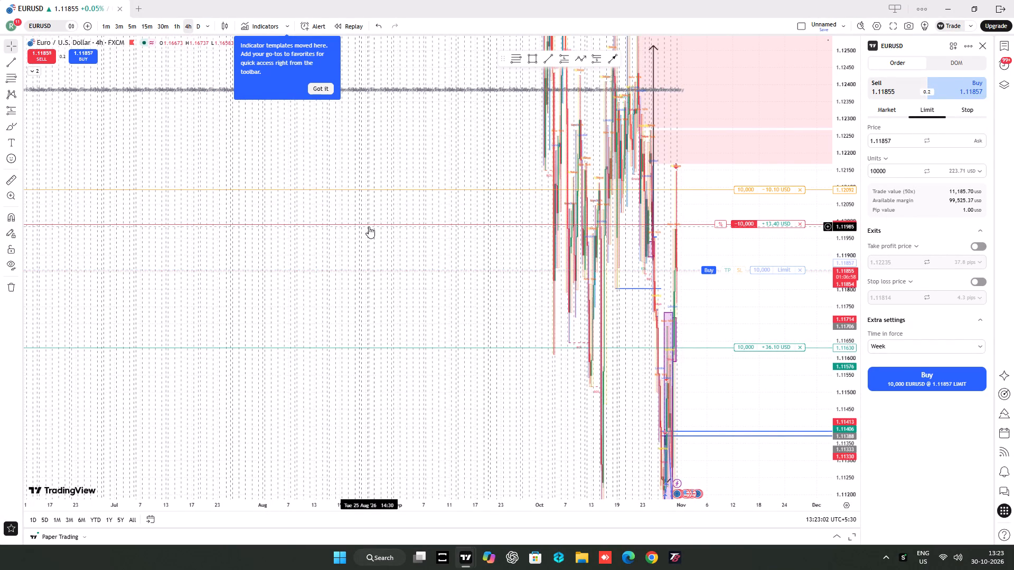
{"action": "left_click", "coordinate": [44, 538]}
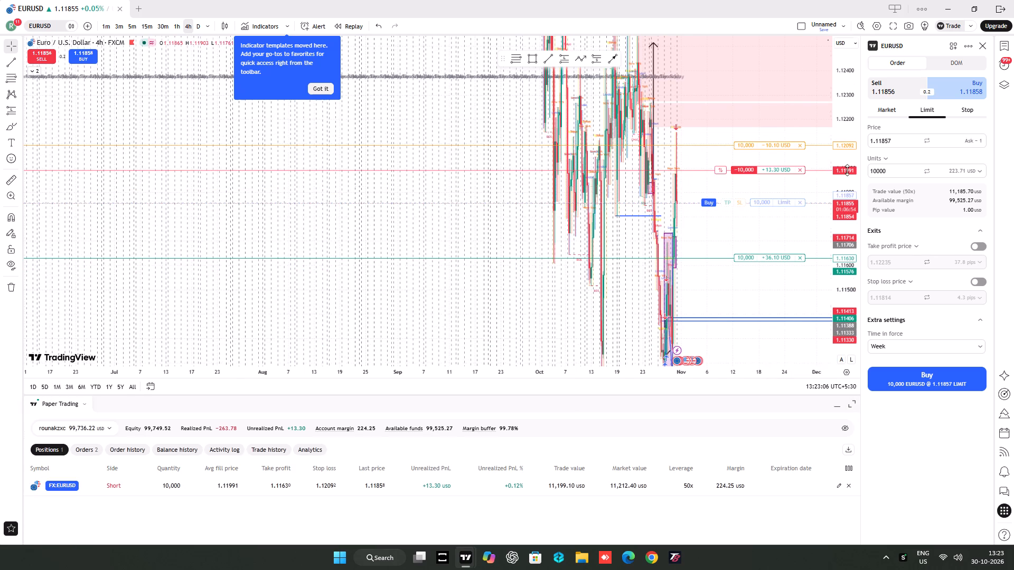
Switch the EURUSD chart to the 15-minute timeframe.
{"action": "left_click_drag", "start_coordinate": [848, 169], "coordinate": [852, 319]}
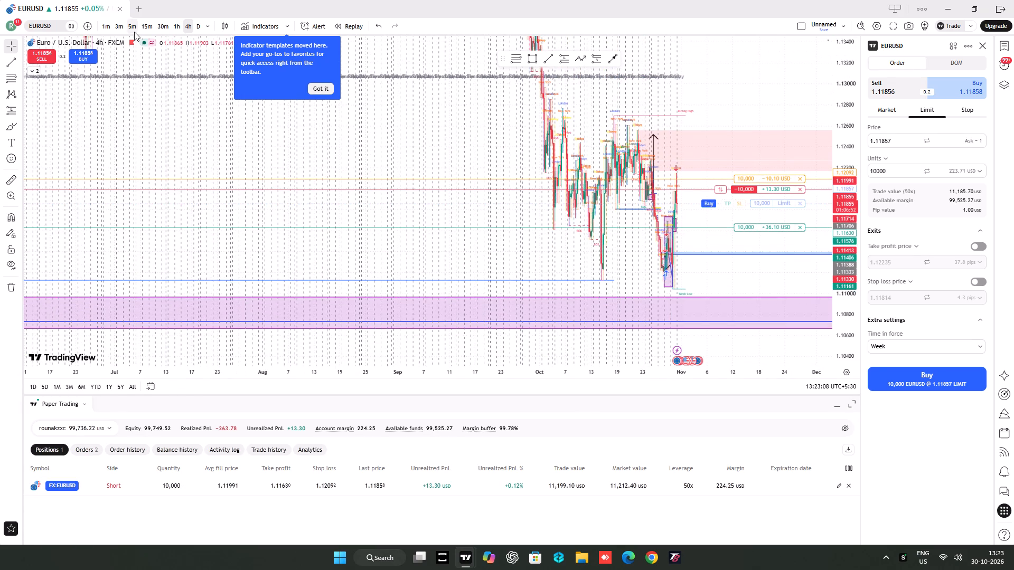
{"action": "left_click", "coordinate": [145, 30]}
Discard the unplaced 10,000-unit buy limit order from the EURUSD chart, leaving the short position's orders in place.
{"action": "scroll", "coordinate": [506, 212], "scroll_direction": "up", "scroll_amount": 3}
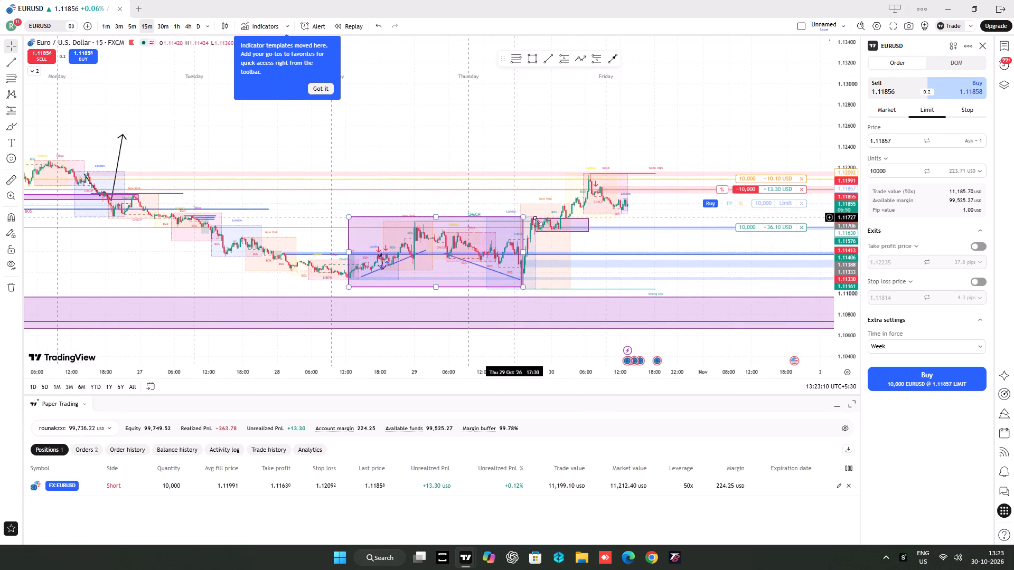
{"action": "scroll", "coordinate": [541, 221], "scroll_direction": "up", "scroll_amount": 2}
{"action": "left_click_drag", "start_coordinate": [638, 267], "coordinate": [657, 265]}
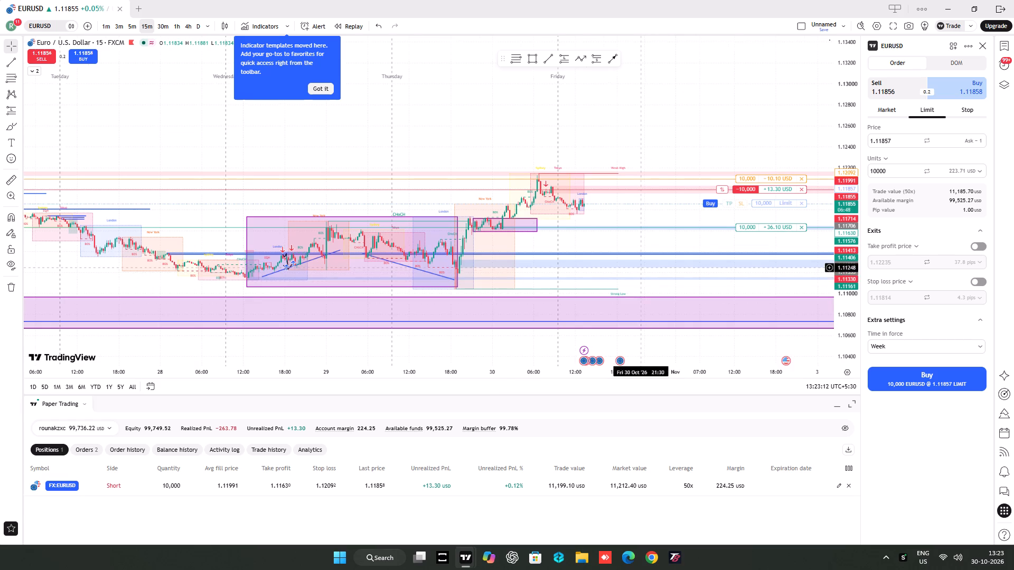
{"action": "left_click_drag", "start_coordinate": [657, 265], "coordinate": [718, 263]}
{"action": "left_click_drag", "start_coordinate": [841, 300], "coordinate": [830, 170]}
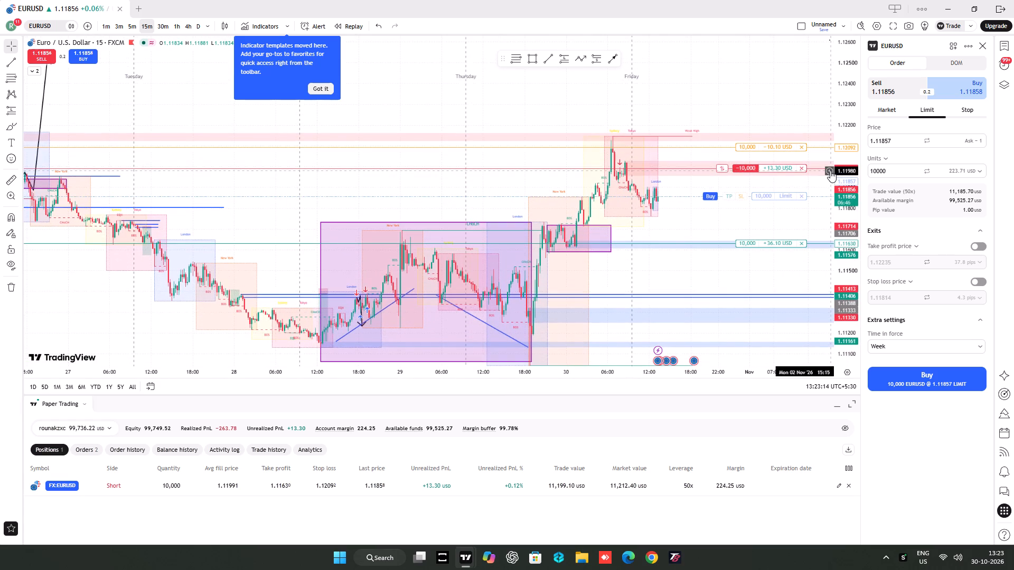
{"action": "left_click_drag", "start_coordinate": [830, 170], "coordinate": [832, 173]}
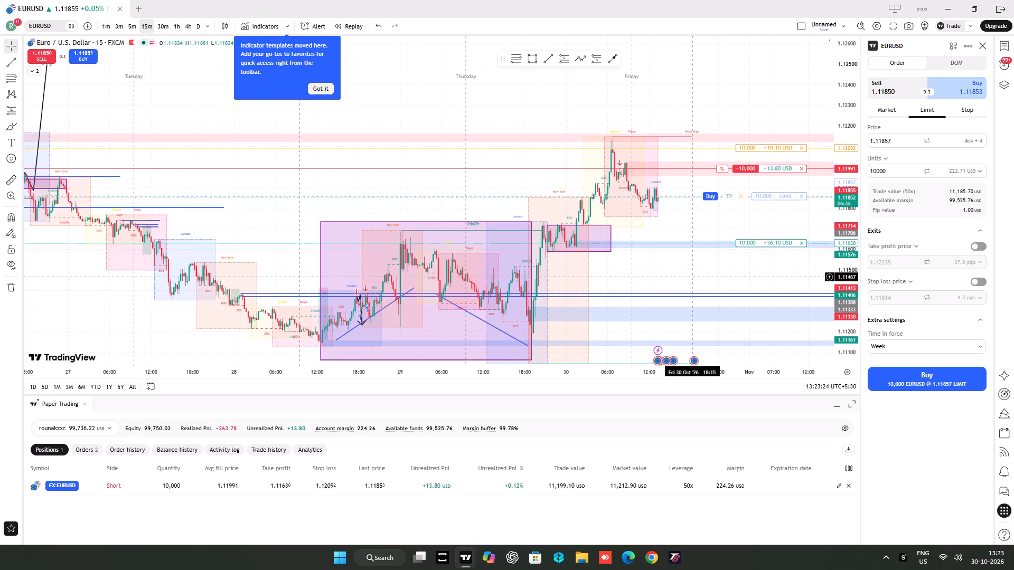
{"action": "left_click", "coordinate": [801, 196]}
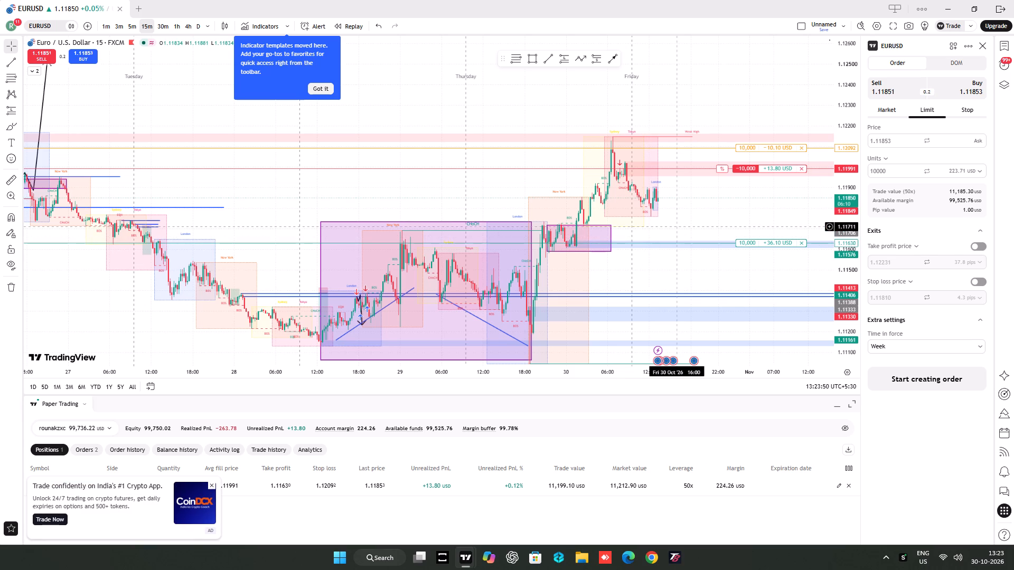
{"action": "scroll", "coordinate": [682, 224], "scroll_direction": "up", "scroll_amount": 3}
{"action": "left_click_drag", "start_coordinate": [848, 286], "coordinate": [838, 182]}
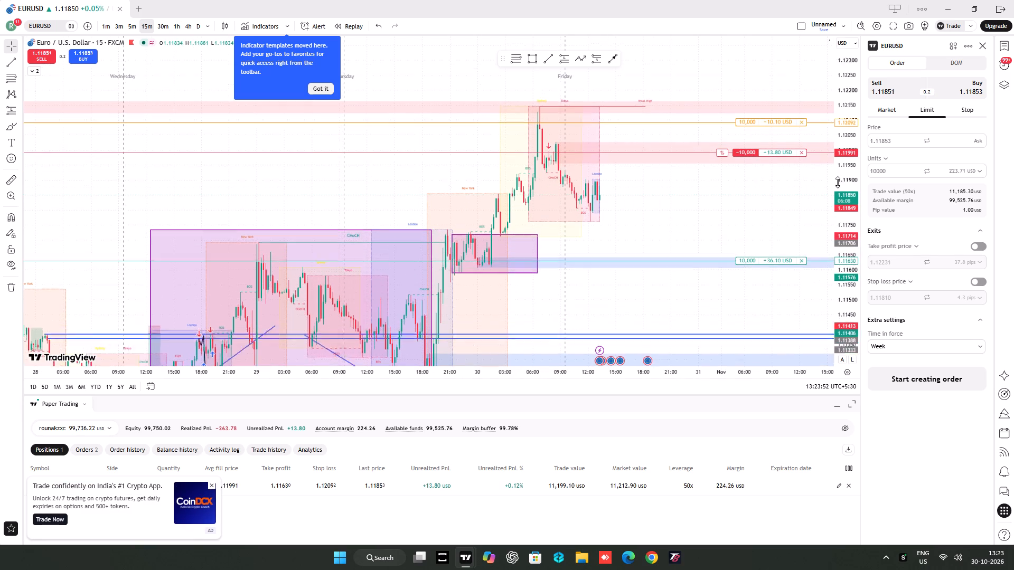
{"action": "left_click_drag", "start_coordinate": [838, 182], "coordinate": [837, 180]}
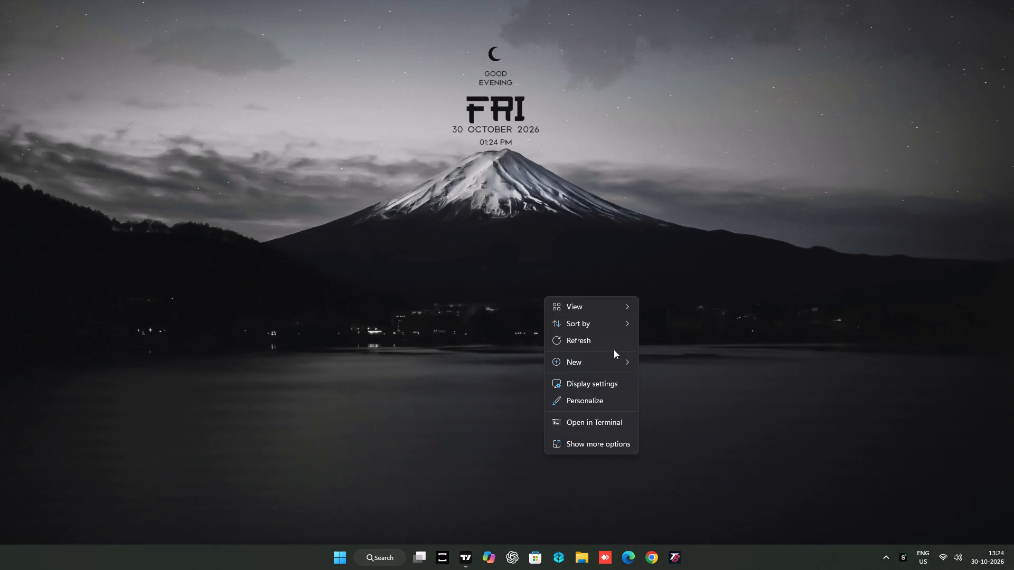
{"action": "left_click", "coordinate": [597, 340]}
Open Google Chrome and maximize its window.
{"action": "left_click", "coordinate": [652, 563]}
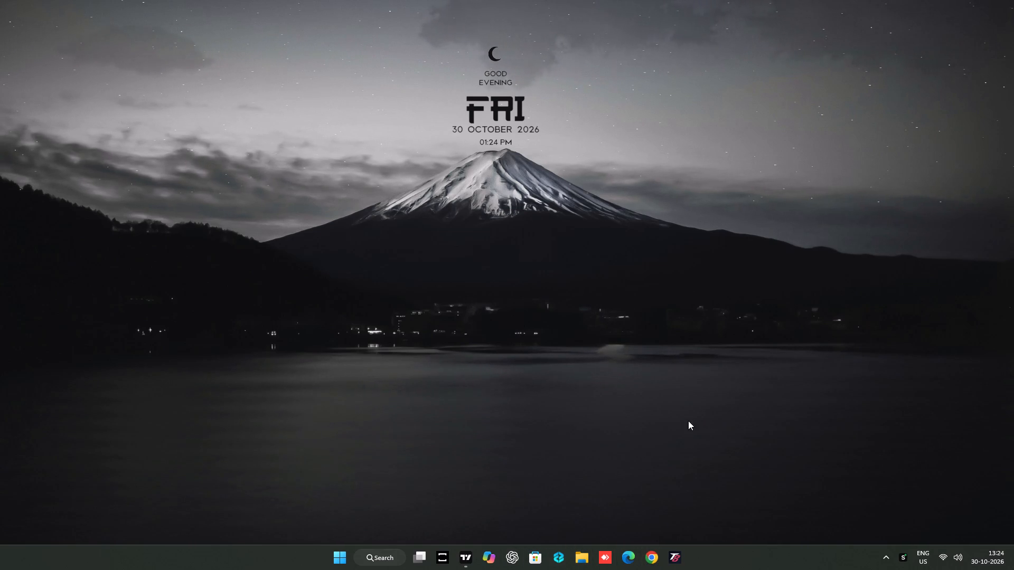
{"action": "left_click", "coordinate": [645, 273]}
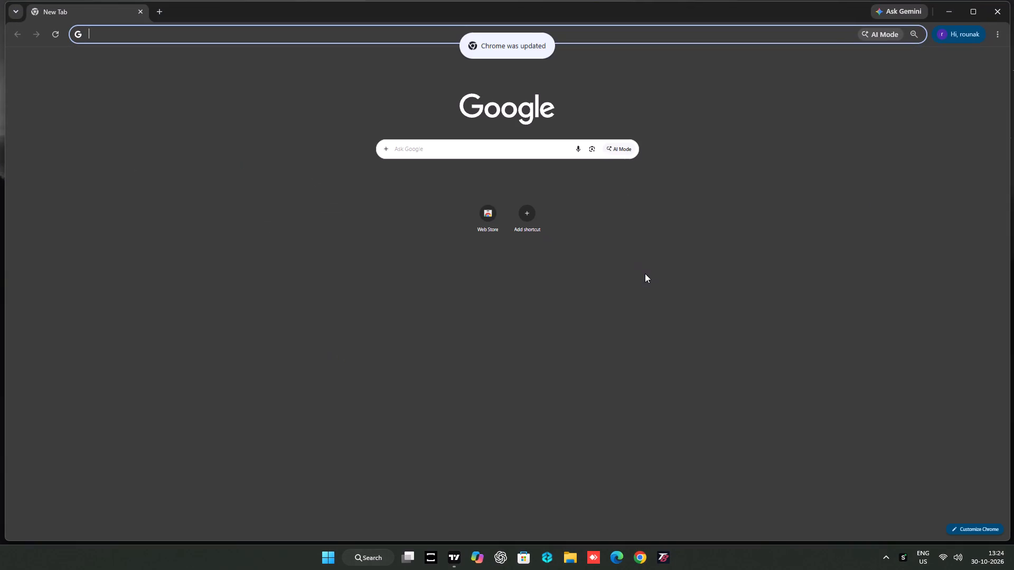
{"action": "left_click", "coordinate": [972, 12]}
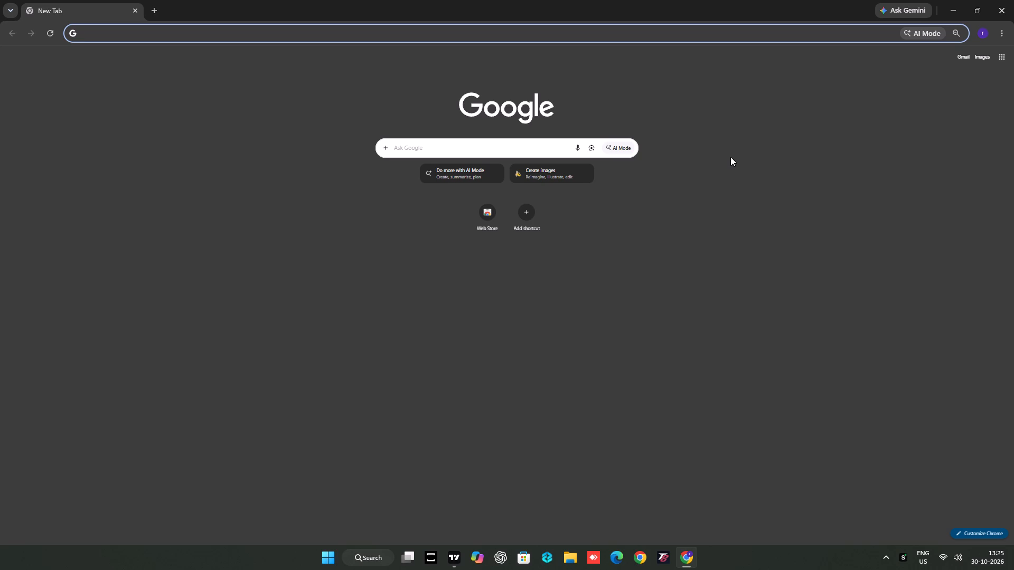
Search Google for "yt" and open the main YouTube site from the results.
{"action": "left_click", "coordinate": [453, 138]}
{"action": "left_click", "coordinate": [440, 160]}
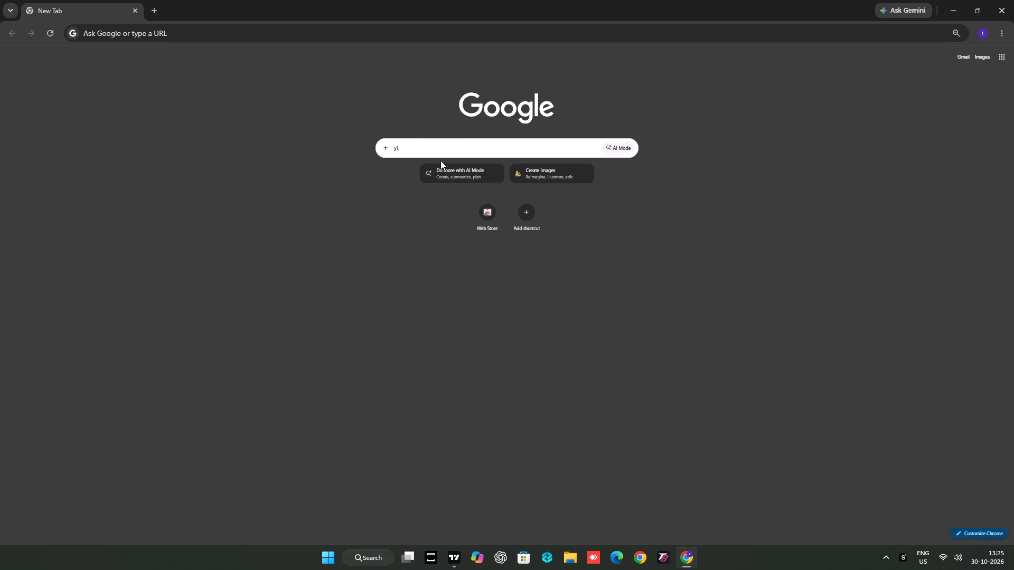
{"action": "left_click", "coordinate": [126, 131]}
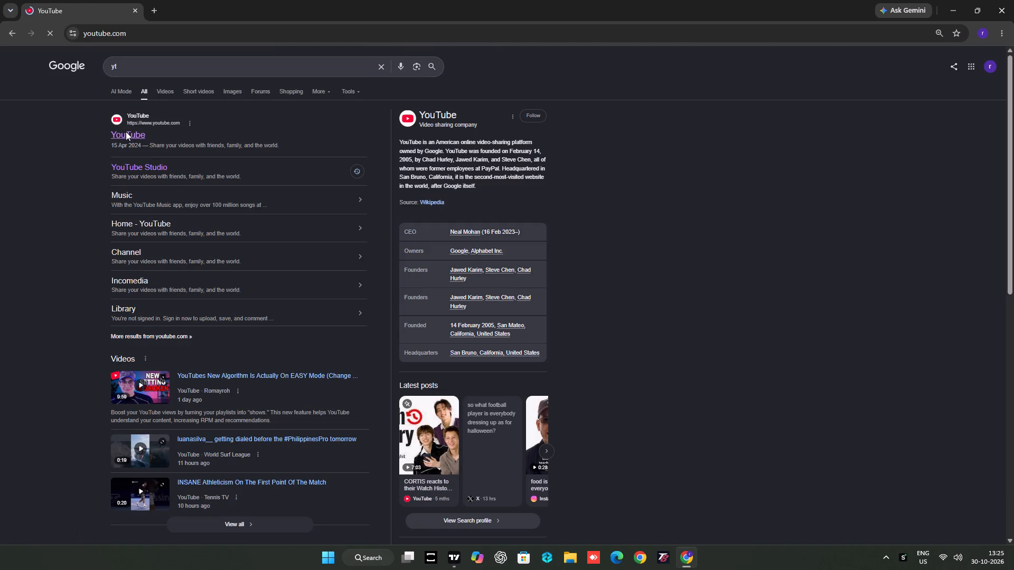
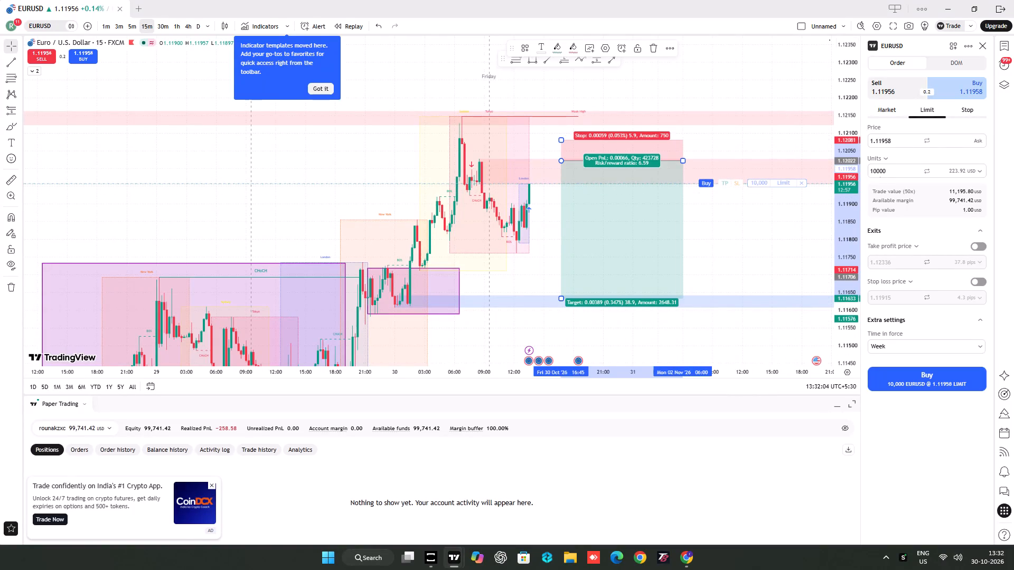
Change the 10,000-unit EURUSD limit order to a sell and move its price to 1.12024.
{"action": "left_click", "coordinate": [892, 92]}
{"action": "left_click_drag", "start_coordinate": [777, 180], "coordinate": [797, 155]}
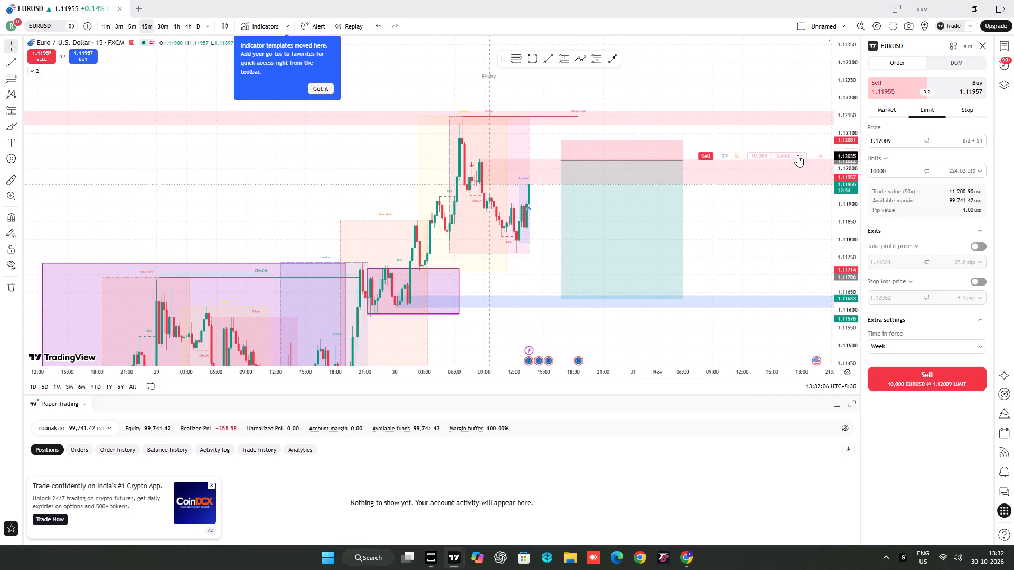
{"action": "left_click_drag", "start_coordinate": [797, 155], "coordinate": [806, 159]}
Add a take profit at 1.11640 and a stop loss at 1.12082 to the sell limit order.
{"action": "left_click_drag", "start_coordinate": [724, 161], "coordinate": [735, 206]}
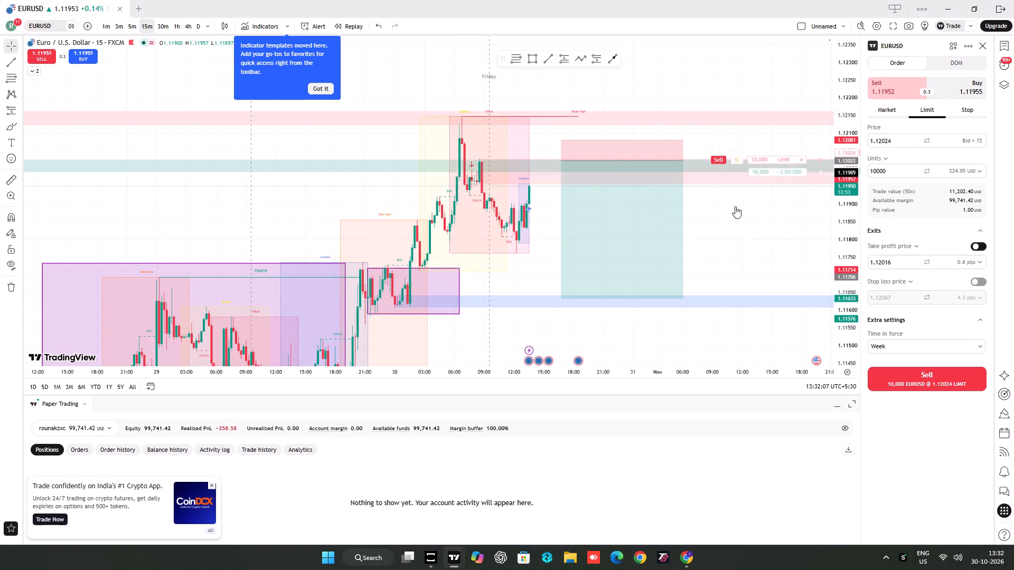
{"action": "left_click_drag", "start_coordinate": [735, 206], "coordinate": [768, 296]}
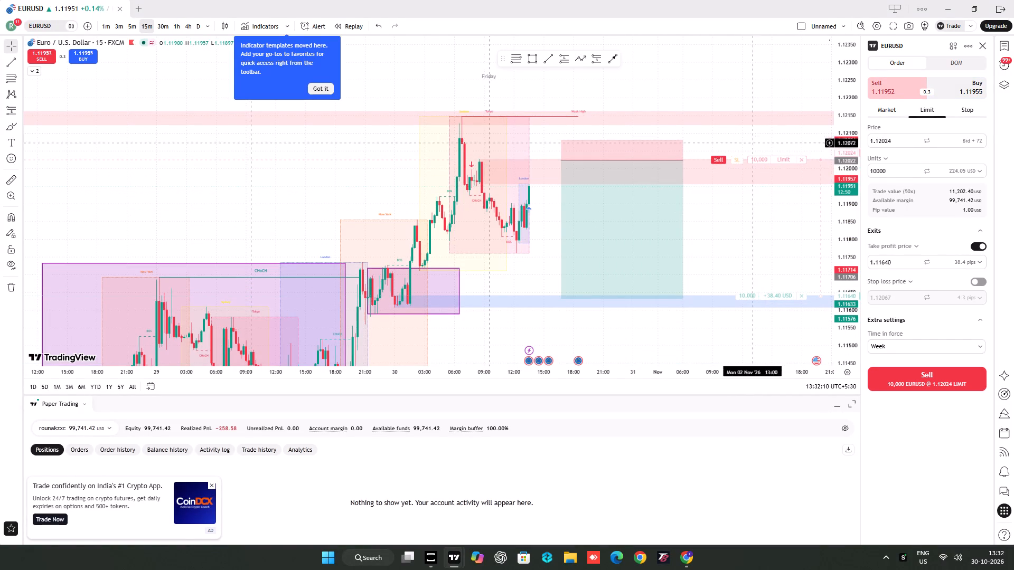
{"action": "left_click_drag", "start_coordinate": [739, 162], "coordinate": [754, 139]}
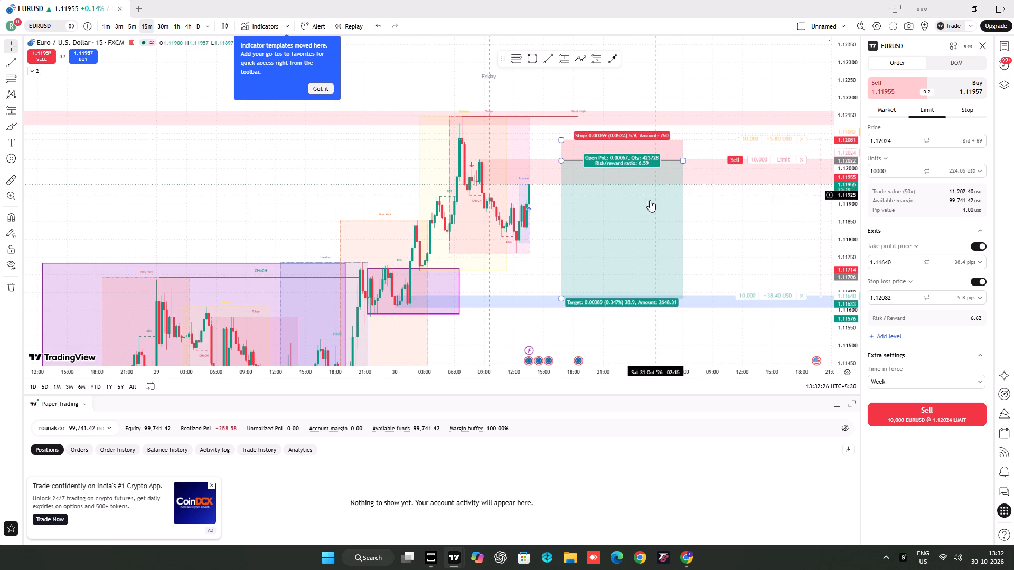
Switch the EURUSD chart to the 5-minute timeframe.
{"action": "left_click", "coordinate": [134, 29]}
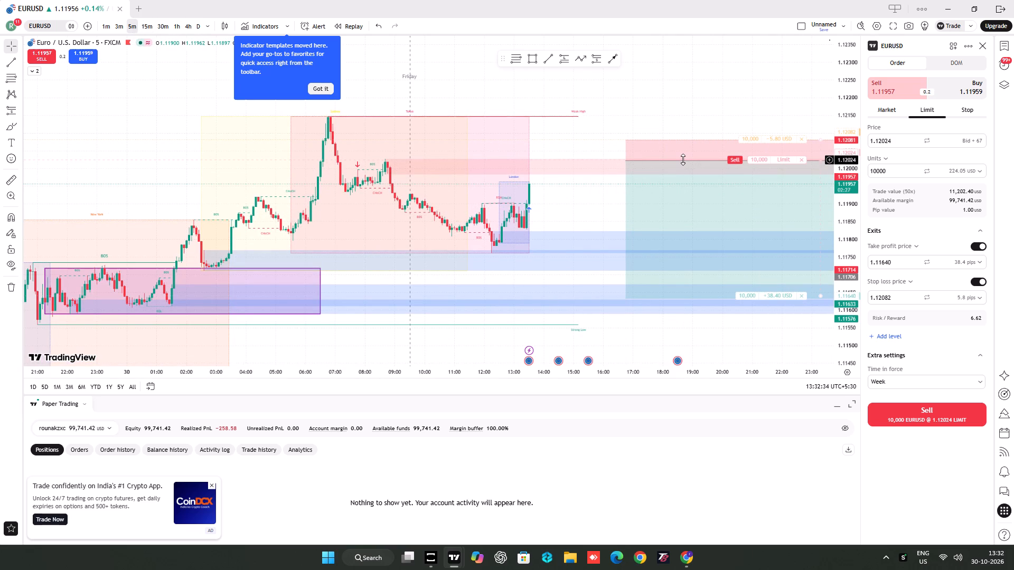
Place the 10,000-unit EURUSD sell limit order at 1.12024.
{"action": "left_click", "coordinate": [930, 414]}
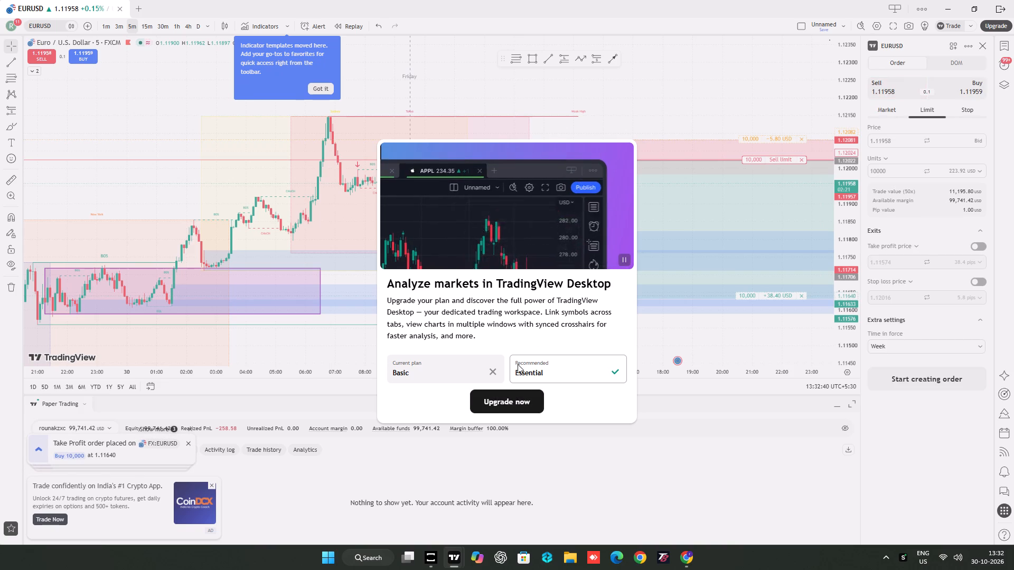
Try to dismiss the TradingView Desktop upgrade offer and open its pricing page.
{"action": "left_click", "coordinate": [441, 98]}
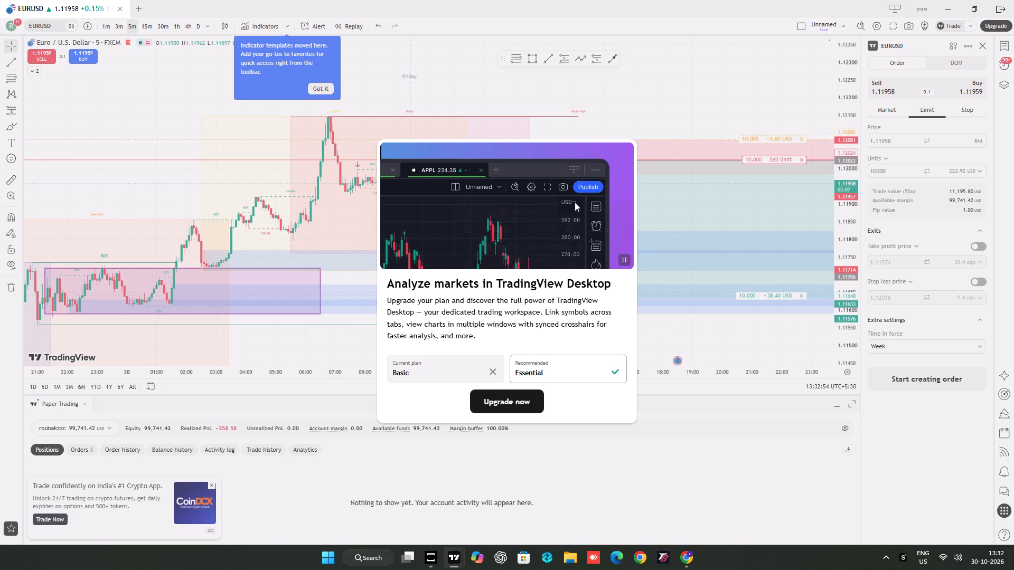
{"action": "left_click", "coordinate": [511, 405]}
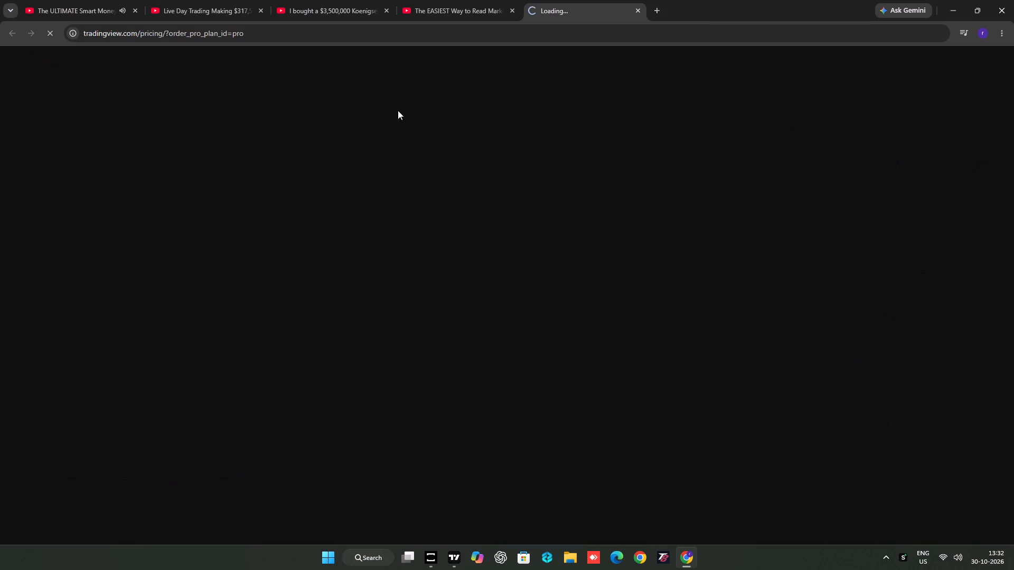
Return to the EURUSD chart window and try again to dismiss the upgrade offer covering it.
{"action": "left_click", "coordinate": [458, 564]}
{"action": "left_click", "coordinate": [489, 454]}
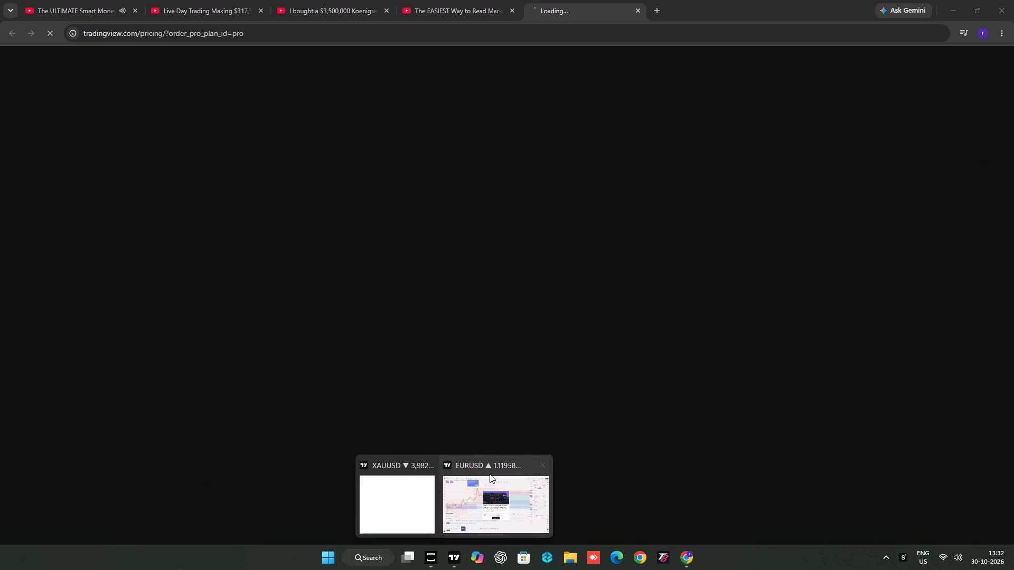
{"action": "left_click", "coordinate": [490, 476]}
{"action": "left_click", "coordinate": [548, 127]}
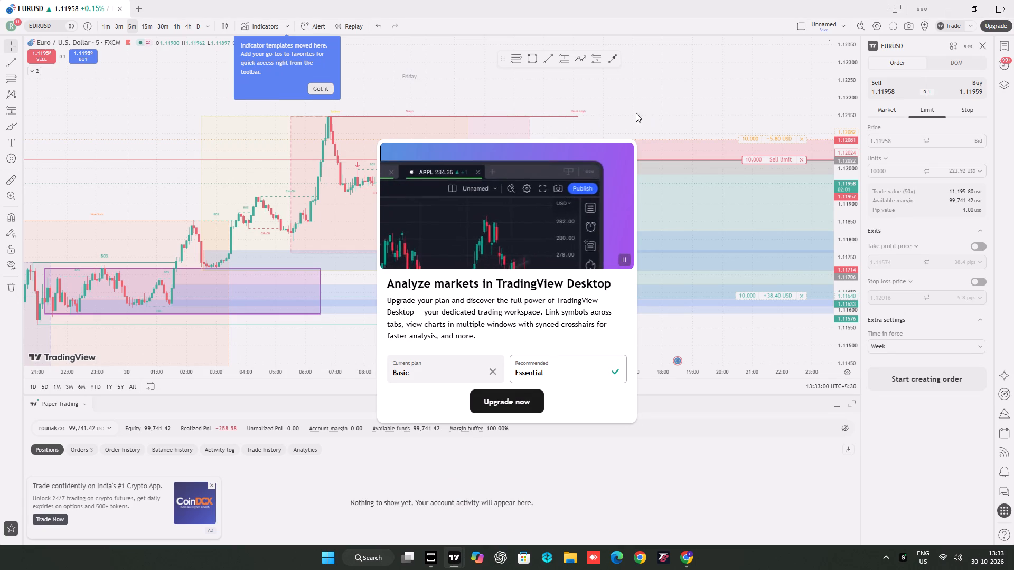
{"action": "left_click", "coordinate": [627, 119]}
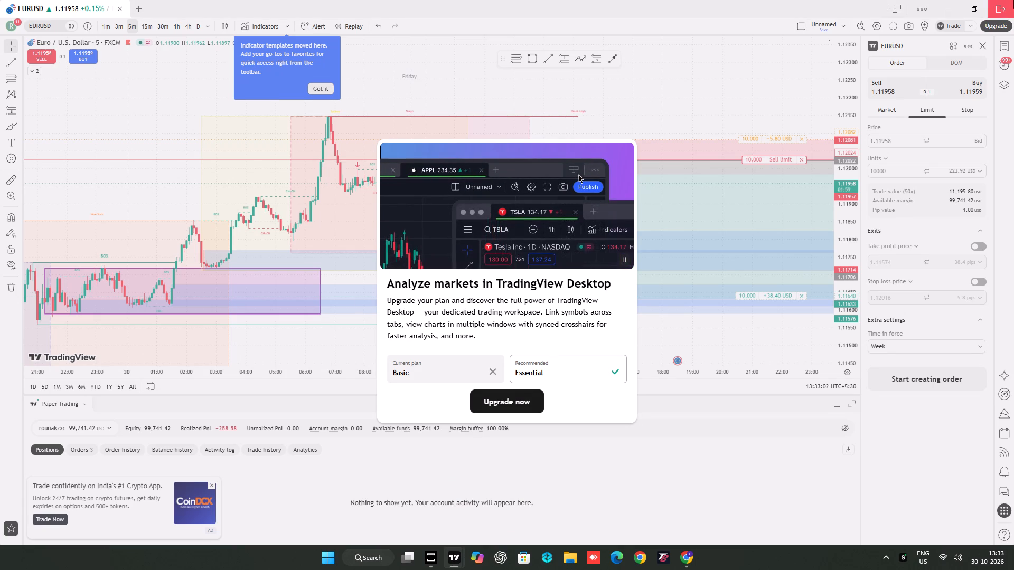
Close the EURUSD TradingView window.
{"action": "left_click", "coordinate": [1013, 0]}
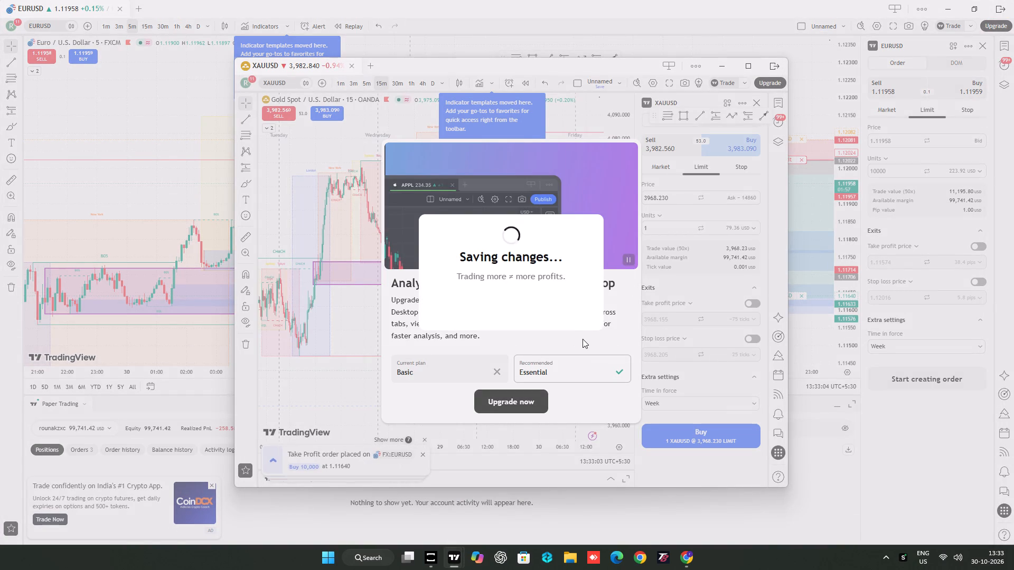
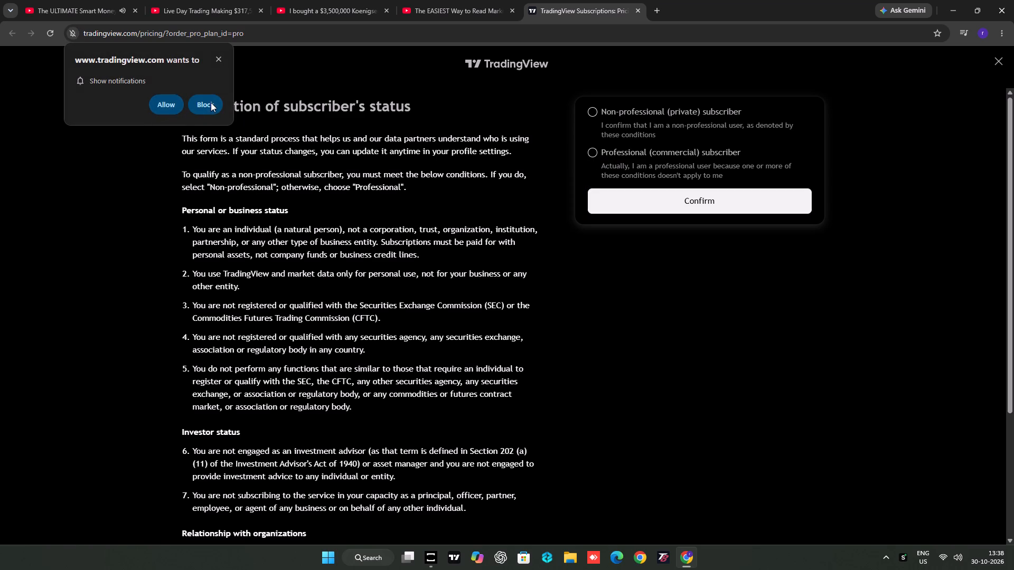
Declare non-professional (private) subscriber status and confirm the declaration.
{"action": "scroll", "coordinate": [312, 214], "scroll_direction": "down", "scroll_amount": 15}
{"action": "scroll", "coordinate": [458, 303], "scroll_direction": "up", "scroll_amount": 4}
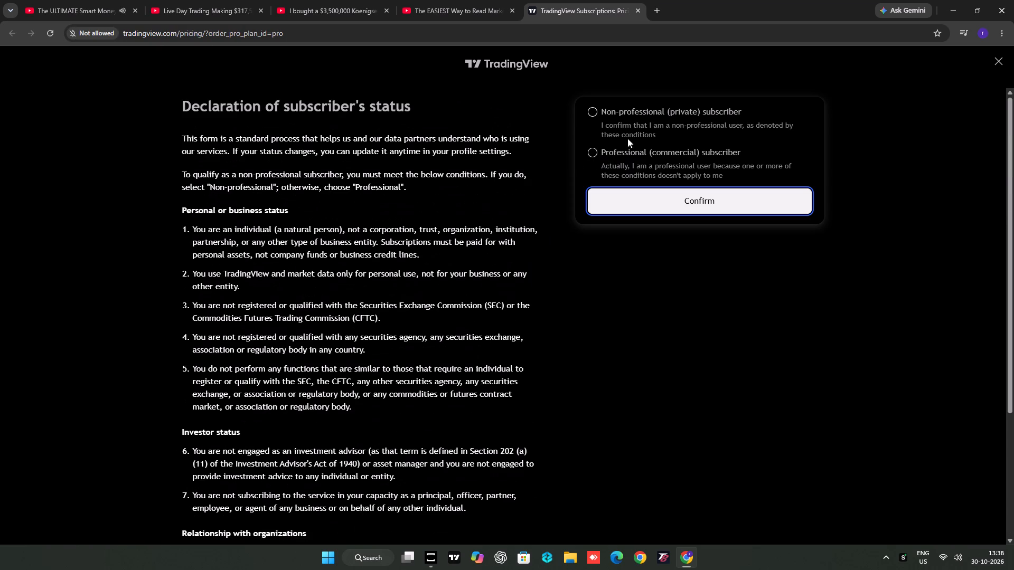
{"action": "left_click", "coordinate": [614, 114]}
{"action": "left_click", "coordinate": [692, 196]}
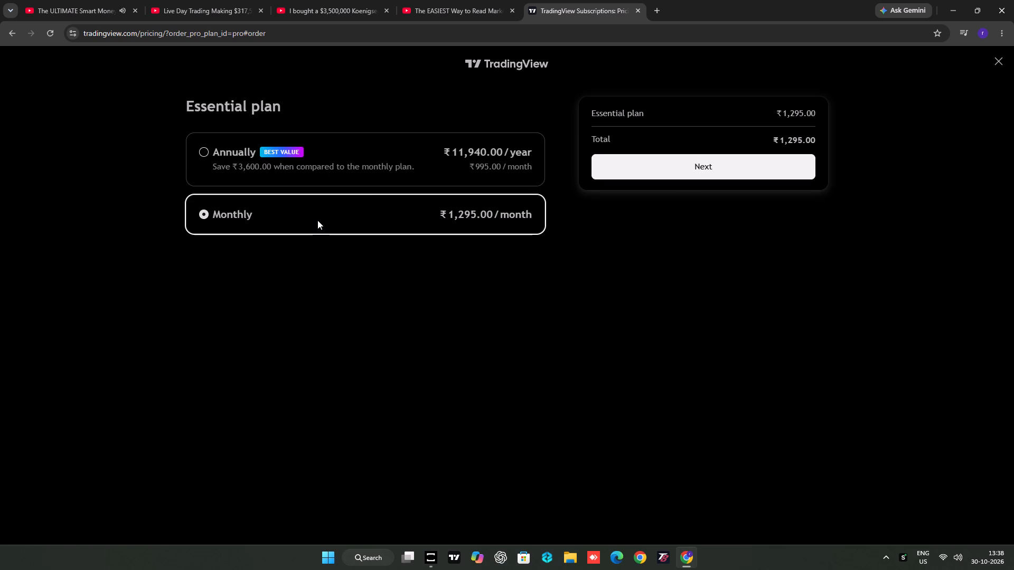
Leave the Essential plan order page and open the EURUSD chart in the browser.
{"action": "left_click", "coordinate": [995, 57]}
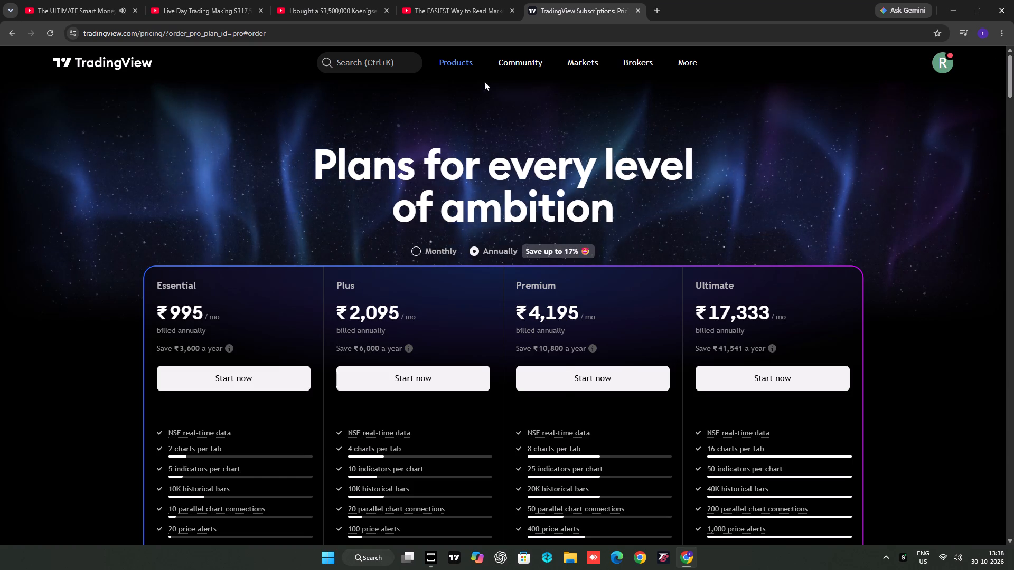
{"action": "left_click", "coordinate": [467, 64]}
{"action": "left_click", "coordinate": [482, 87]}
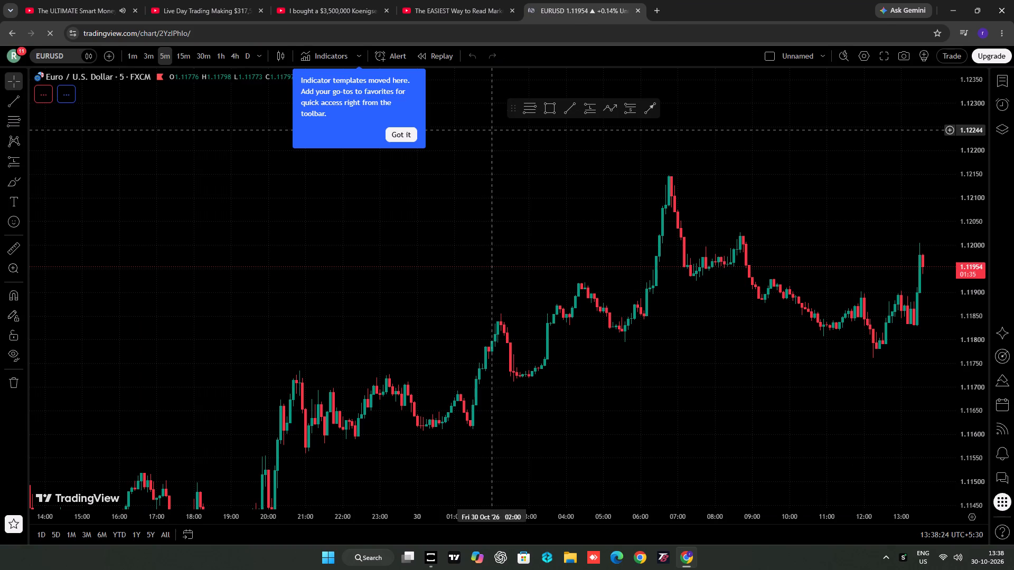
Examine the EURUSD 5-minute chart around the latest trading sessions and the short position drawing.
{"action": "left_click_drag", "start_coordinate": [517, 205], "coordinate": [466, 204]}
{"action": "scroll", "coordinate": [656, 173], "scroll_direction": "down", "scroll_amount": 2}
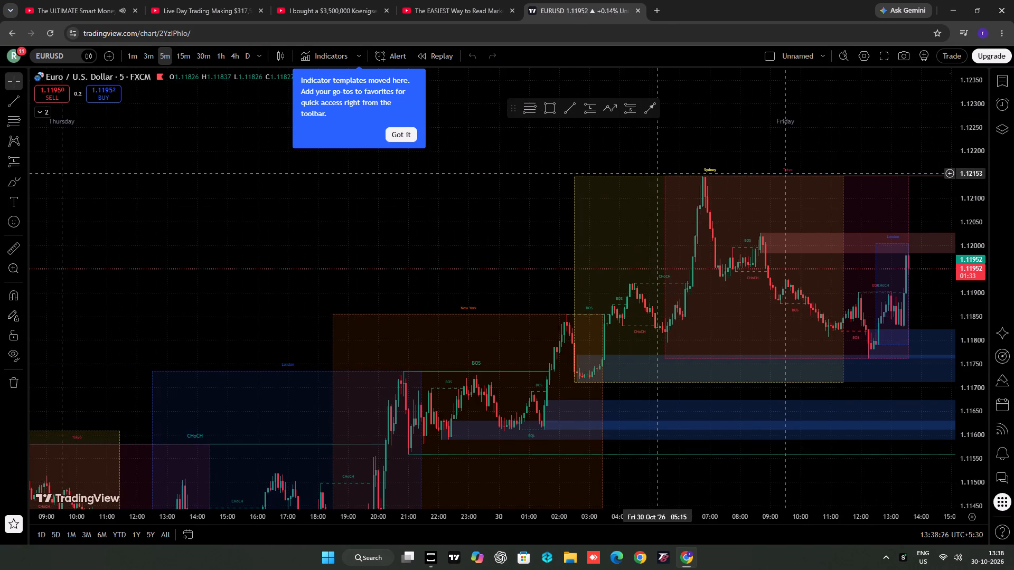
{"action": "scroll", "coordinate": [670, 195], "scroll_direction": "down", "scroll_amount": 2, "text": "ctrl"}
{"action": "scroll", "coordinate": [604, 245], "scroll_direction": "up", "scroll_amount": 2, "text": "ctrl"}
{"action": "left_click_drag", "start_coordinate": [528, 242], "coordinate": [429, 241], "text": "ctrl"}
{"action": "left_click_drag", "start_coordinate": [533, 212], "coordinate": [504, 211]}
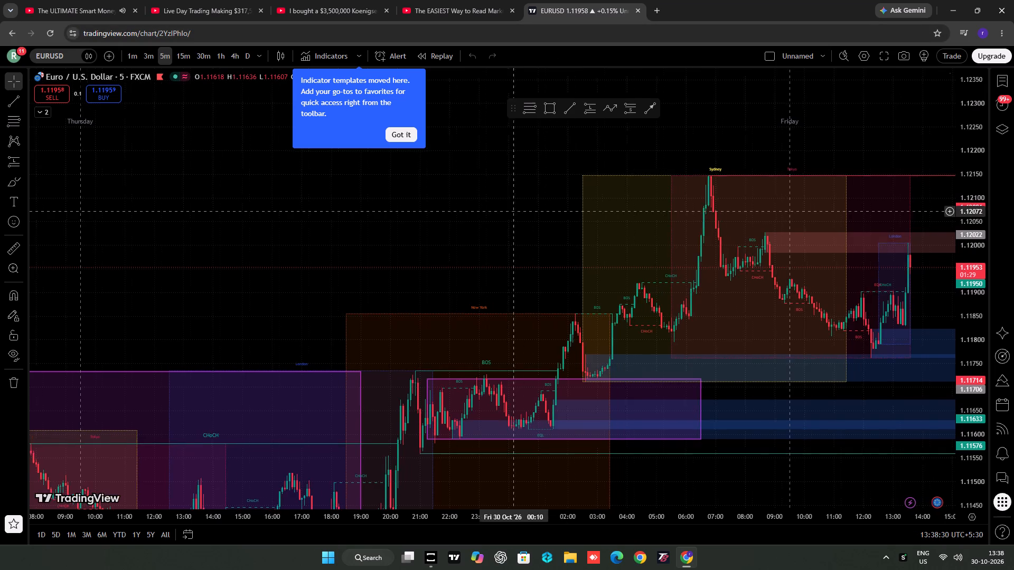
{"action": "left_click_drag", "start_coordinate": [504, 211], "coordinate": [415, 182]}
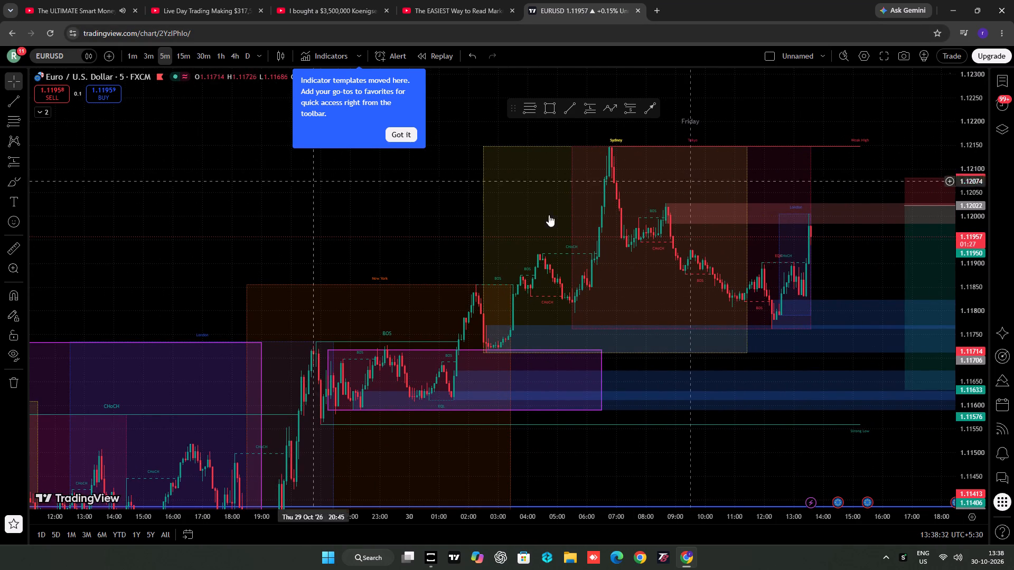
{"action": "left_click_drag", "start_coordinate": [853, 179], "coordinate": [740, 197]}
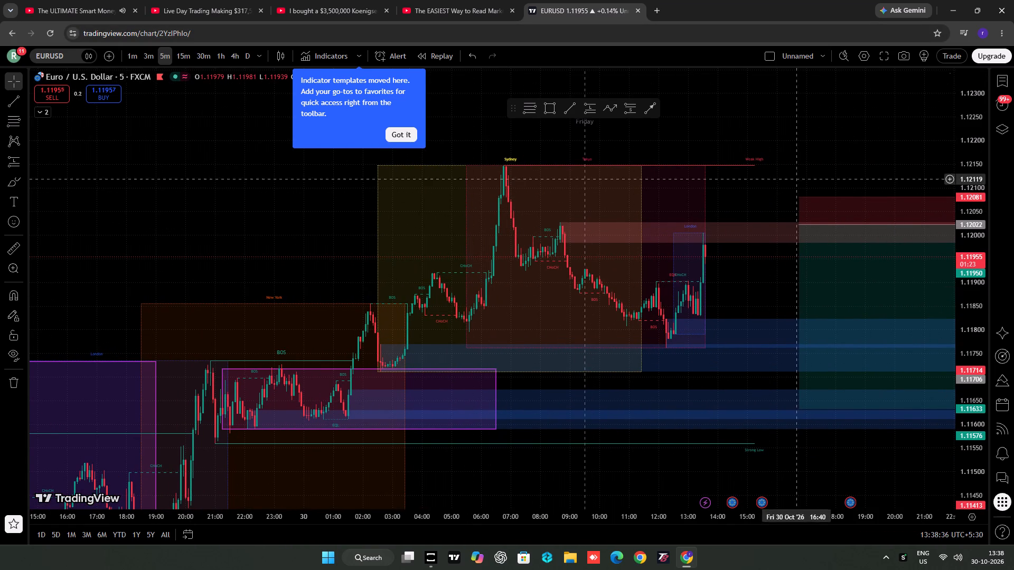
{"action": "scroll", "coordinate": [819, 189], "scroll_direction": "down", "scroll_amount": 2, "text": "ctrl"}
{"action": "scroll", "coordinate": [819, 189], "scroll_direction": "up", "scroll_amount": 2, "text": "ctrl"}
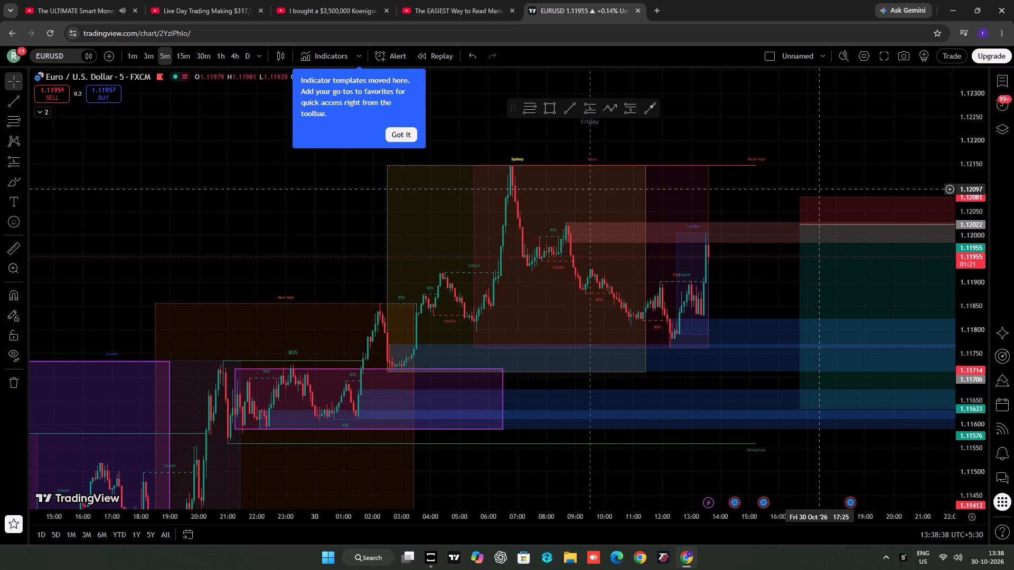
Reduce the chart page's browser zoom to 75%.
{"action": "key", "text": "ctrl+minus"}
{"action": "key", "text": "ctrl+minus"}
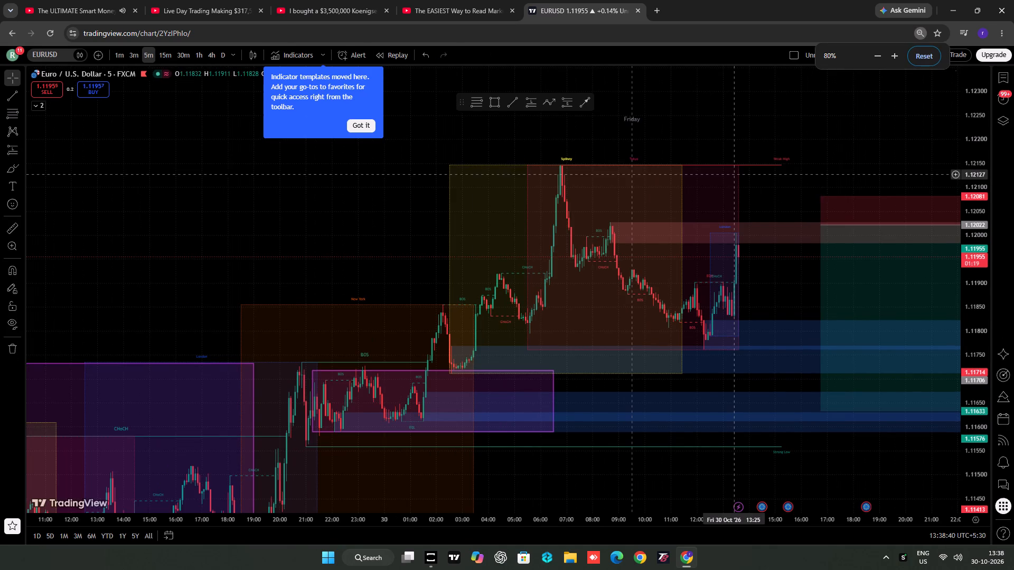
{"action": "key", "text": "ctrl+minus"}
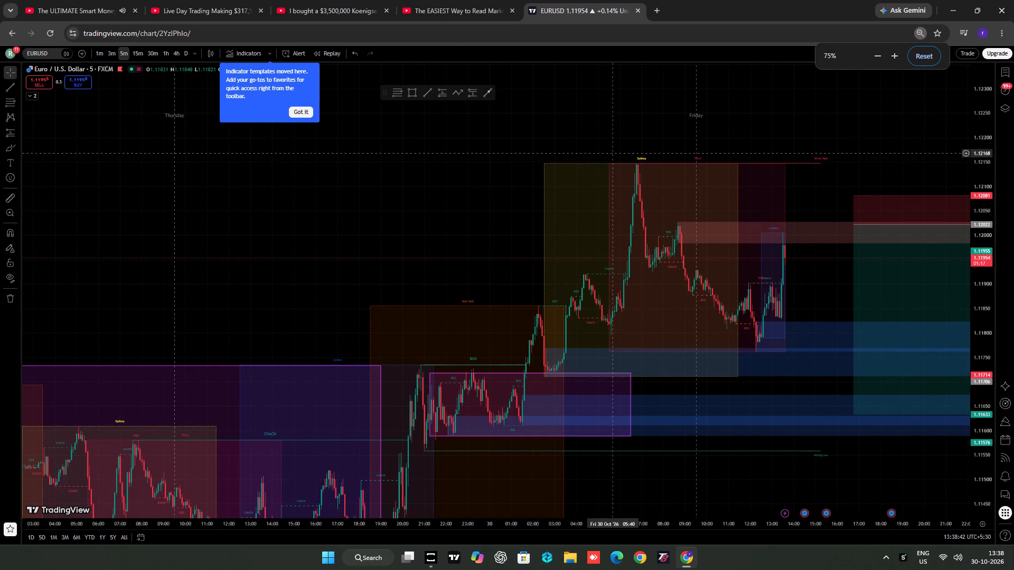
{"action": "key", "text": "ctrl+minus"}
{"action": "key", "text": "ctrl+equal"}
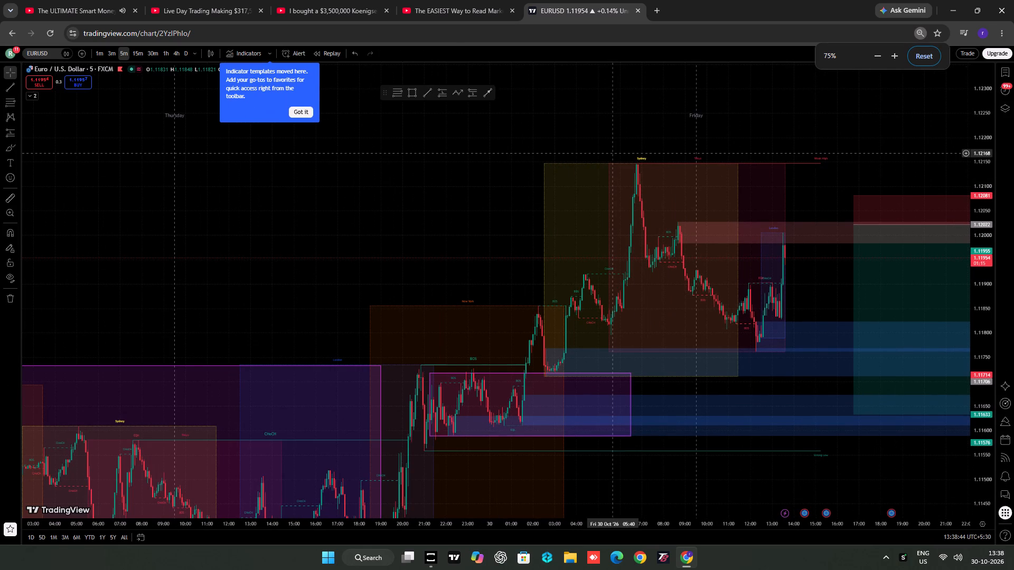
Connect the EURUSD chart to Paper Trading as the broker and return to the chart.
{"action": "scroll", "coordinate": [867, 201], "scroll_direction": "up", "scroll_amount": 2}
{"action": "scroll", "coordinate": [812, 197], "scroll_direction": "up", "scroll_amount": 1}
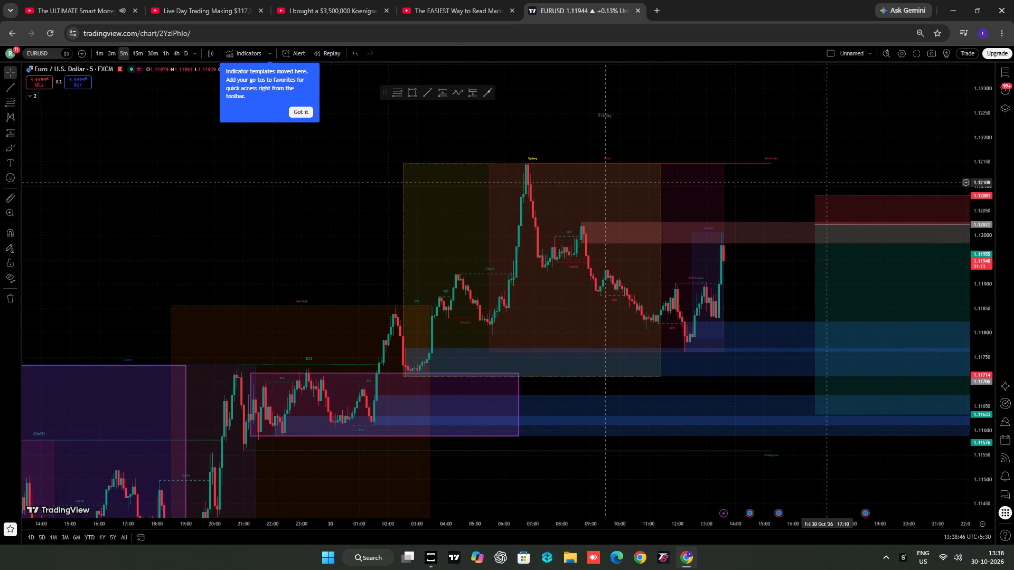
{"action": "left_click_drag", "start_coordinate": [824, 174], "coordinate": [803, 173]}
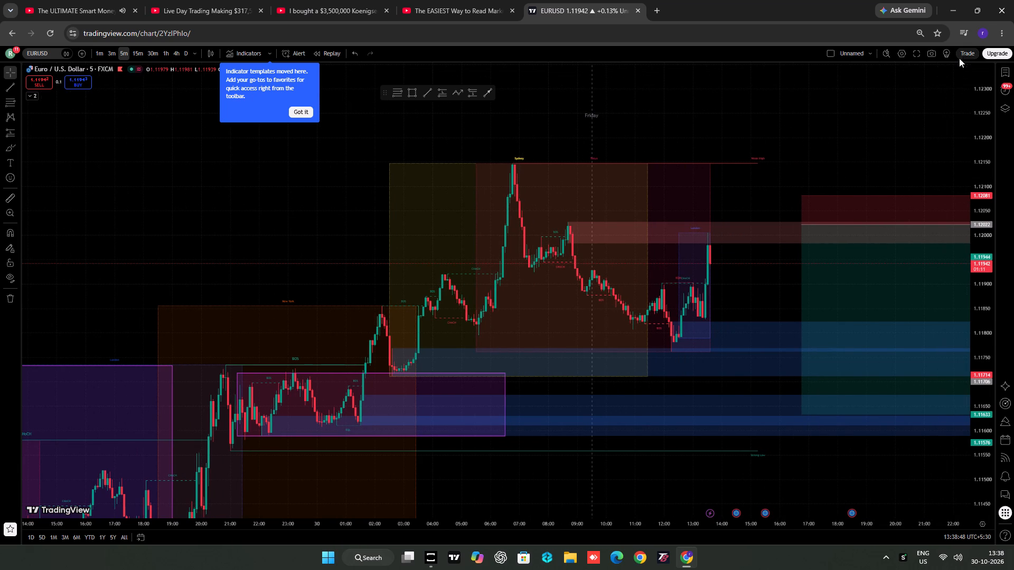
{"action": "left_click", "coordinate": [963, 56]}
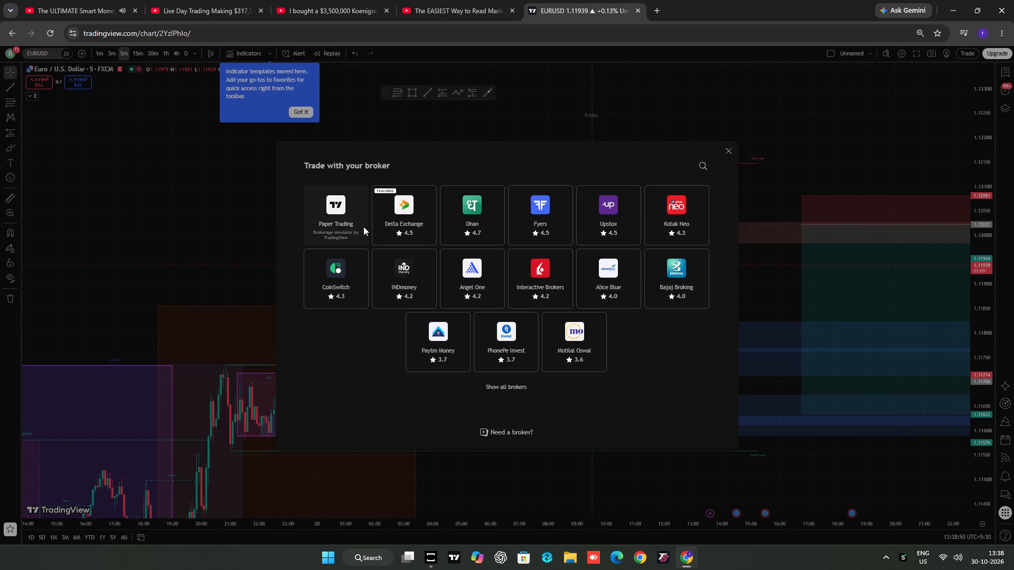
{"action": "left_click", "coordinate": [359, 226]}
{"action": "left_click", "coordinate": [321, 213]}
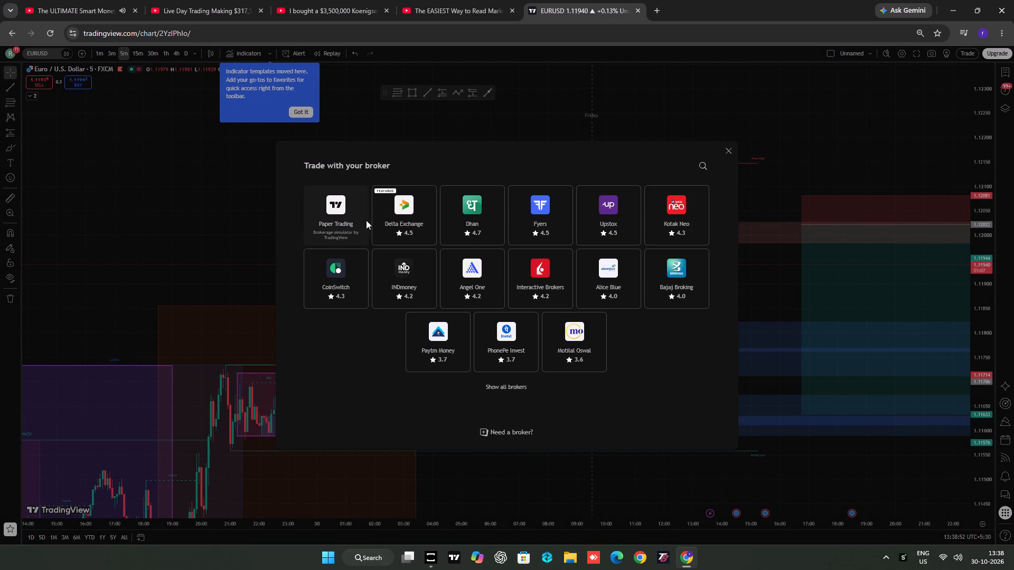
{"action": "left_click", "coordinate": [346, 229]}
{"action": "triple_click", "coordinate": [341, 227]}
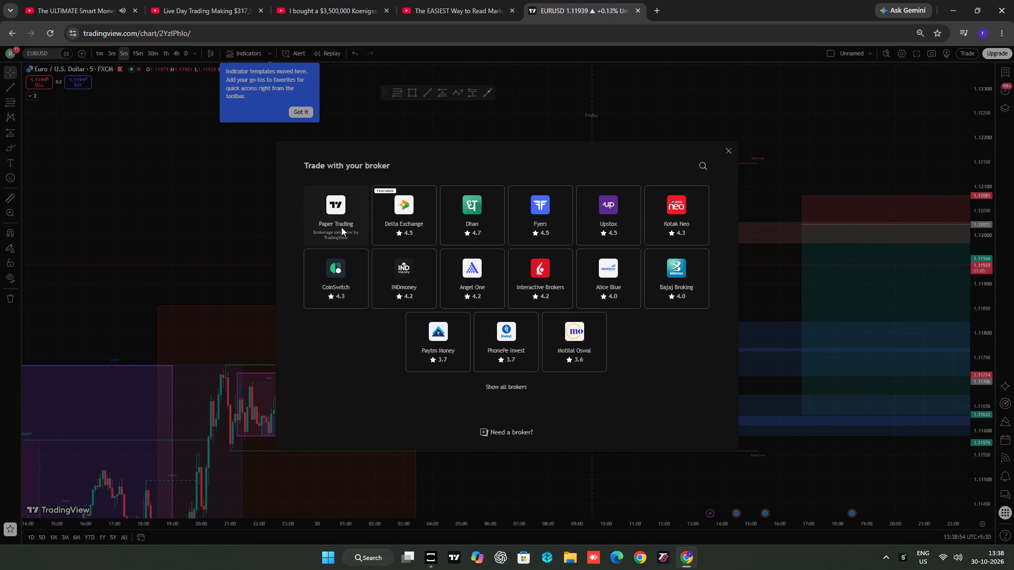
{"action": "left_click", "coordinate": [344, 216]}
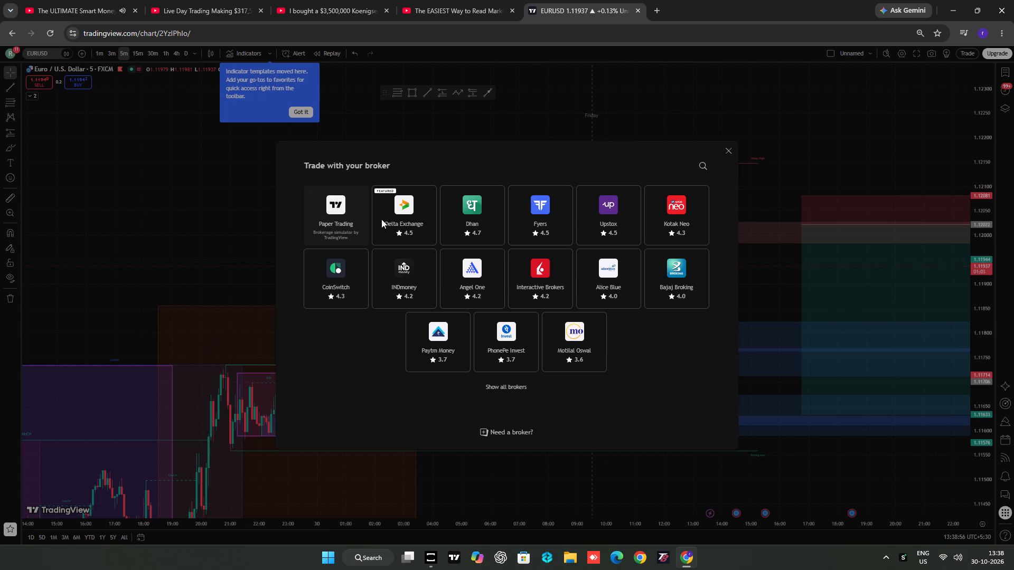
{"action": "left_click", "coordinate": [729, 153]}
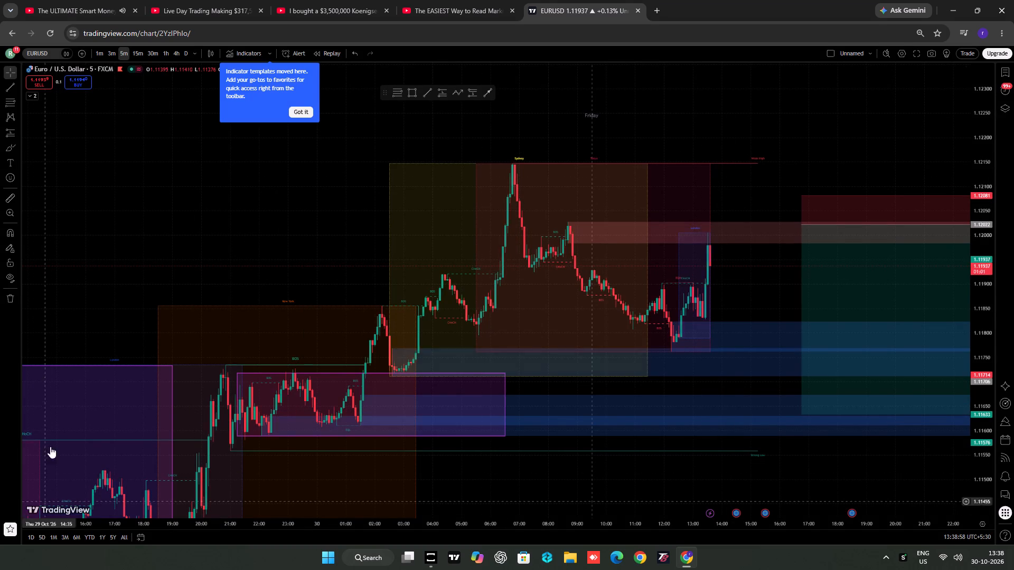
{"action": "left_click", "coordinate": [546, 283]}
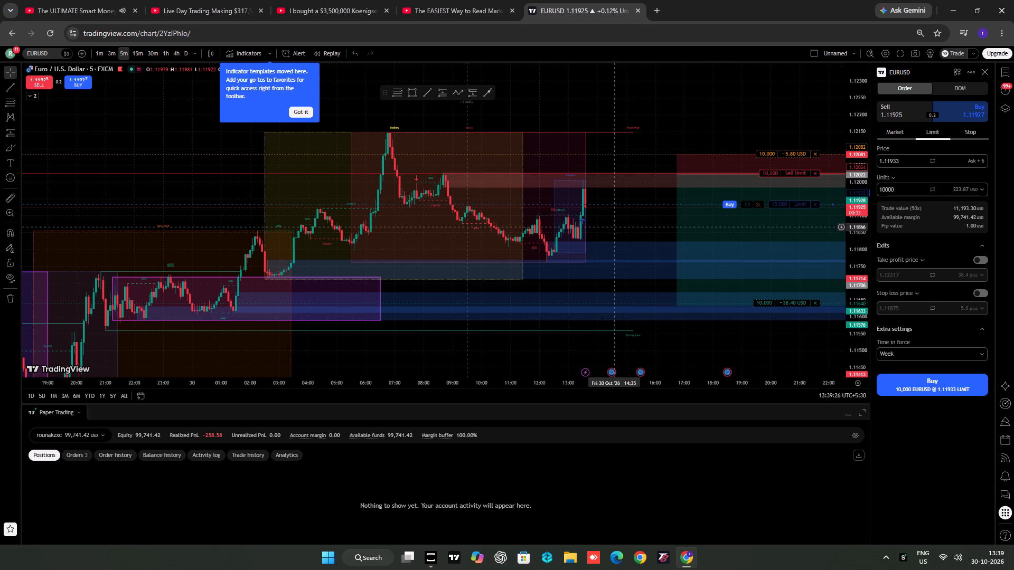
Keep the 10,000-unit EURUSD order as a limit order and move its price to 1.11955.
{"action": "scroll", "coordinate": [613, 226], "scroll_direction": "up", "scroll_amount": 1}
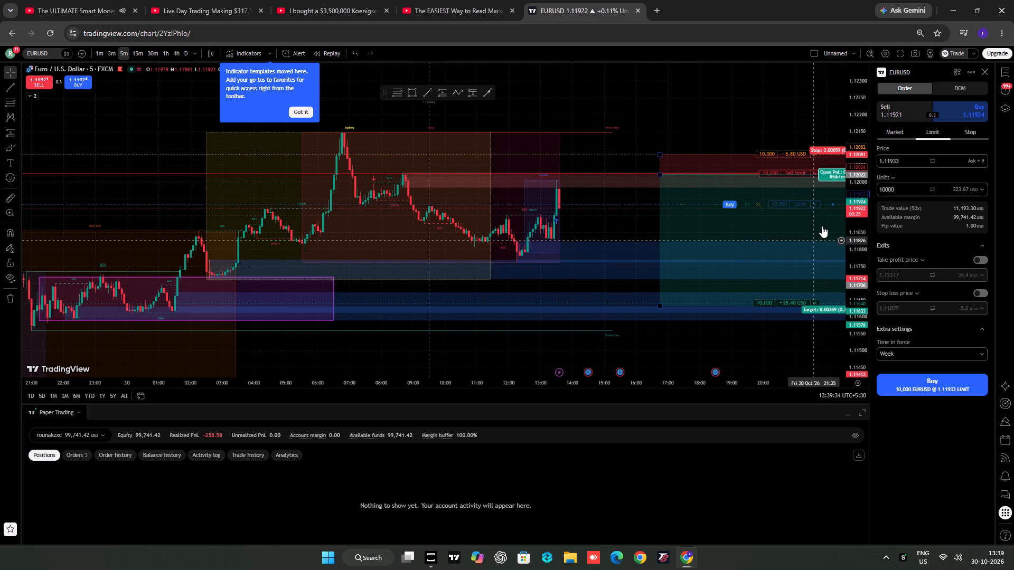
{"action": "left_click", "coordinate": [895, 134]}
{"action": "left_click", "coordinate": [926, 134]}
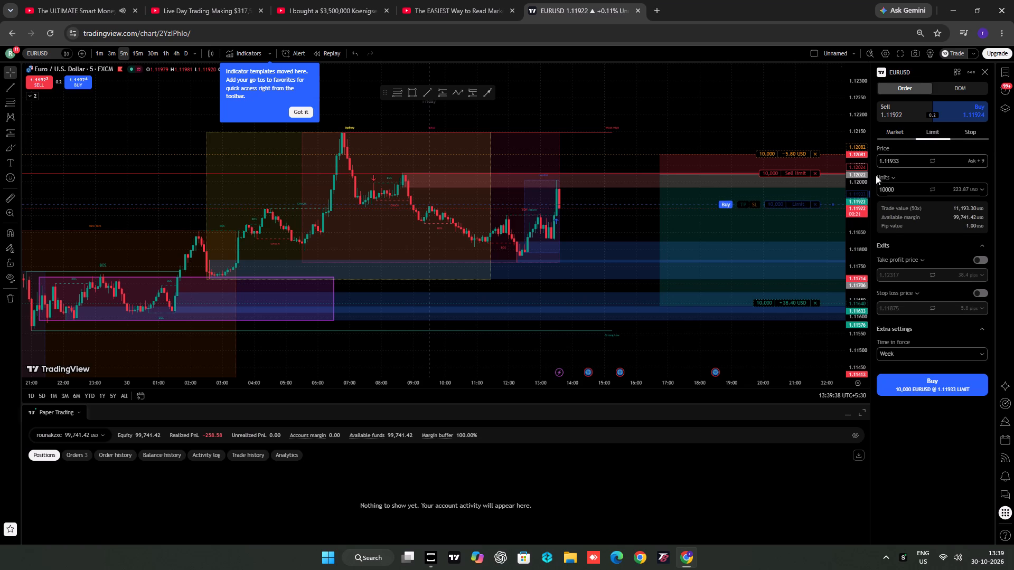
{"action": "left_click_drag", "start_coordinate": [786, 204], "coordinate": [795, 198]}
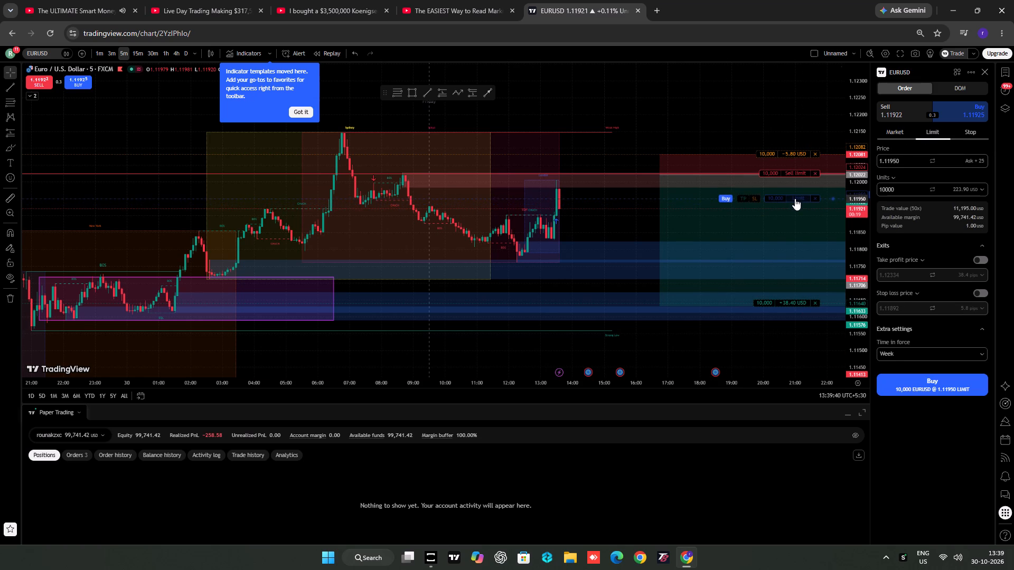
{"action": "left_click_drag", "start_coordinate": [795, 198], "coordinate": [798, 195]}
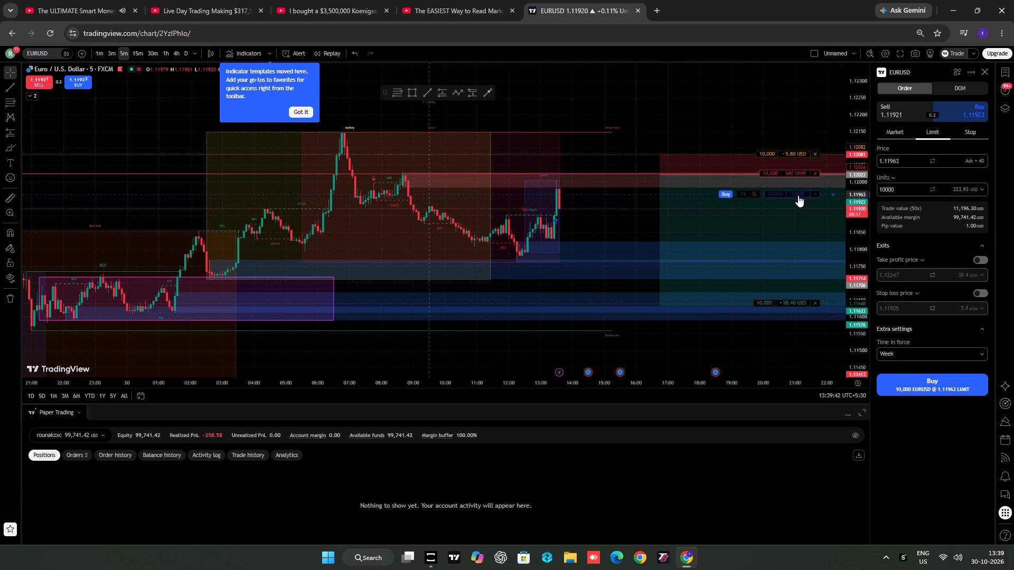
{"action": "left_click_drag", "start_coordinate": [798, 195], "coordinate": [800, 197]}
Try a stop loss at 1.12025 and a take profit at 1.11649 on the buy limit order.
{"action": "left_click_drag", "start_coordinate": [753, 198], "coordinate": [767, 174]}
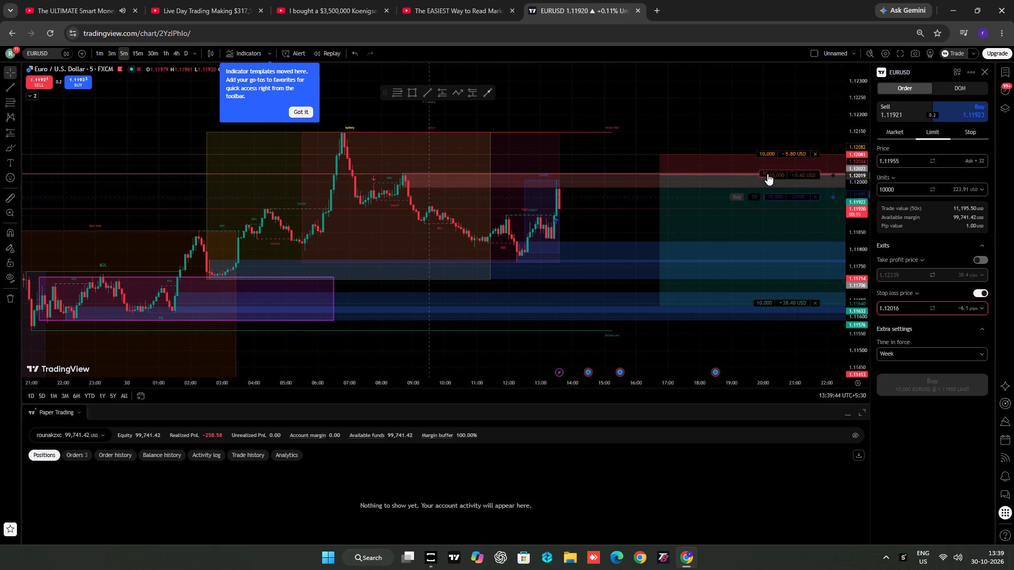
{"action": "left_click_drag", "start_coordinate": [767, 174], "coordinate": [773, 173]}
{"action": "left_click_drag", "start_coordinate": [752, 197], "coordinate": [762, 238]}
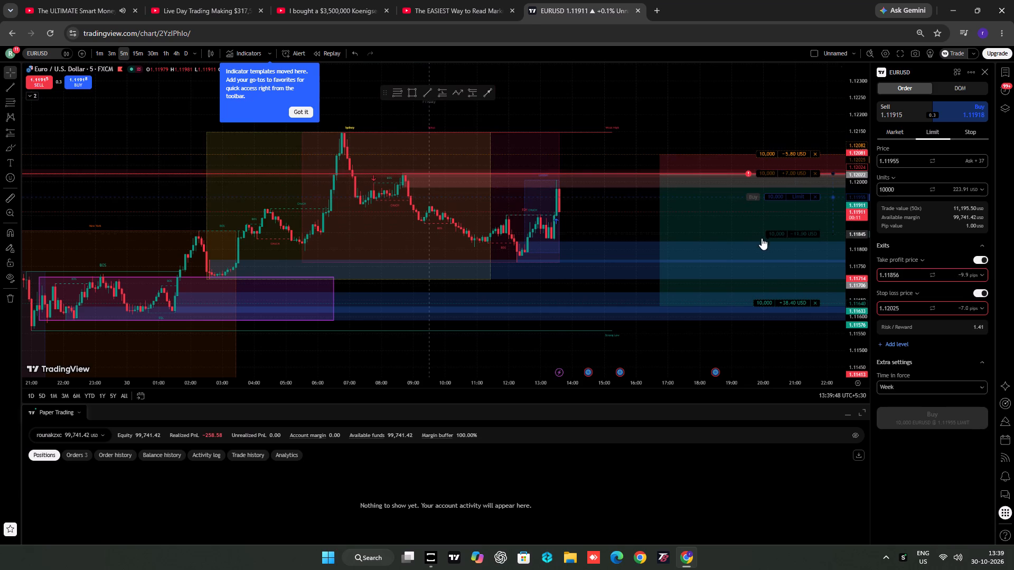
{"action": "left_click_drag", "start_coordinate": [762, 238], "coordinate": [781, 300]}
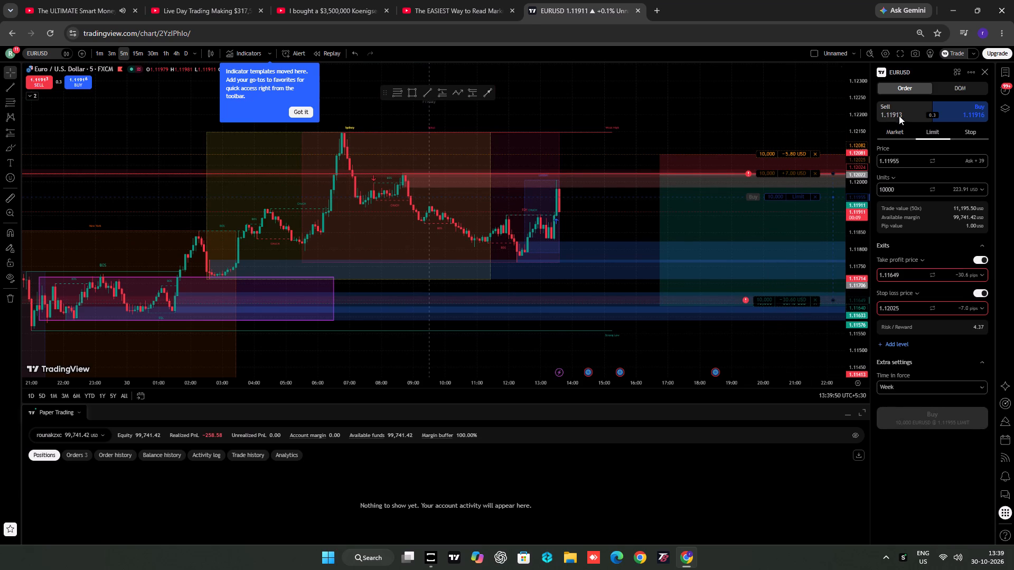
Switch the limit order to Sell, with take profit at 1.11655 and stop loss at 1.12021.
{"action": "left_click", "coordinate": [896, 122]}
{"action": "left_click", "coordinate": [898, 119]}
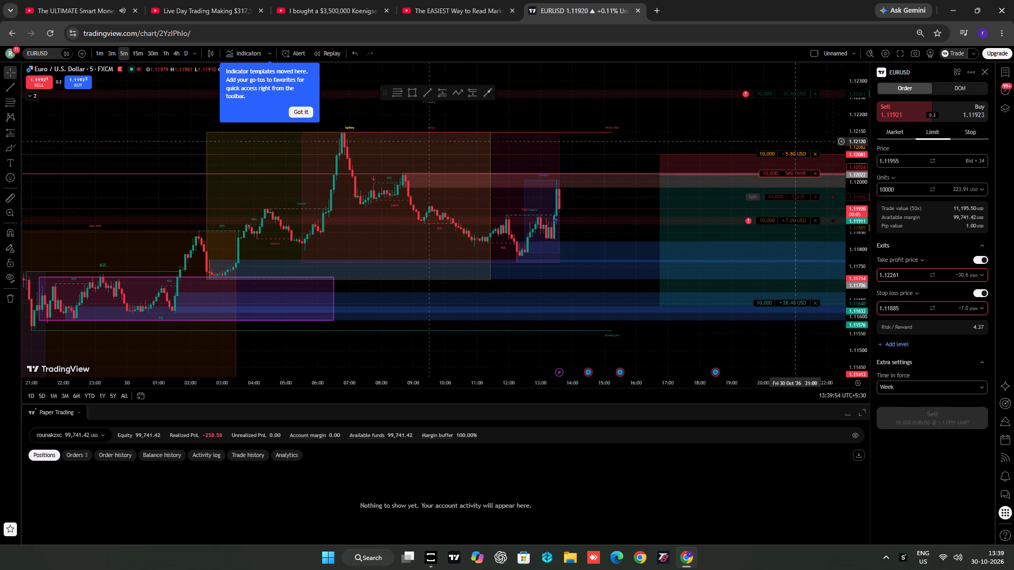
{"action": "left_click", "coordinate": [793, 98]}
{"action": "left_click_drag", "start_coordinate": [798, 95], "coordinate": [812, 310]}
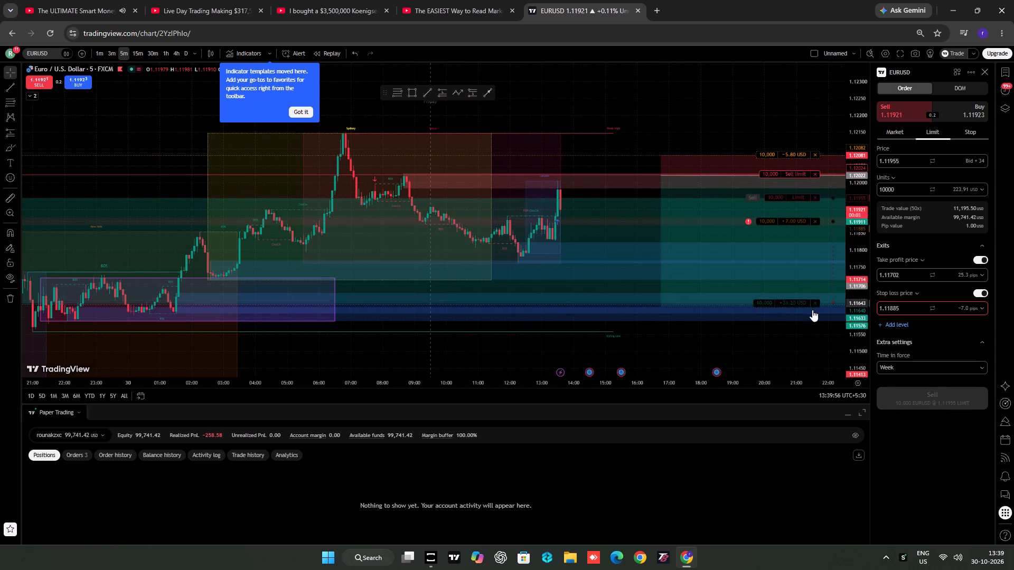
{"action": "left_click_drag", "start_coordinate": [812, 310], "coordinate": [814, 303]}
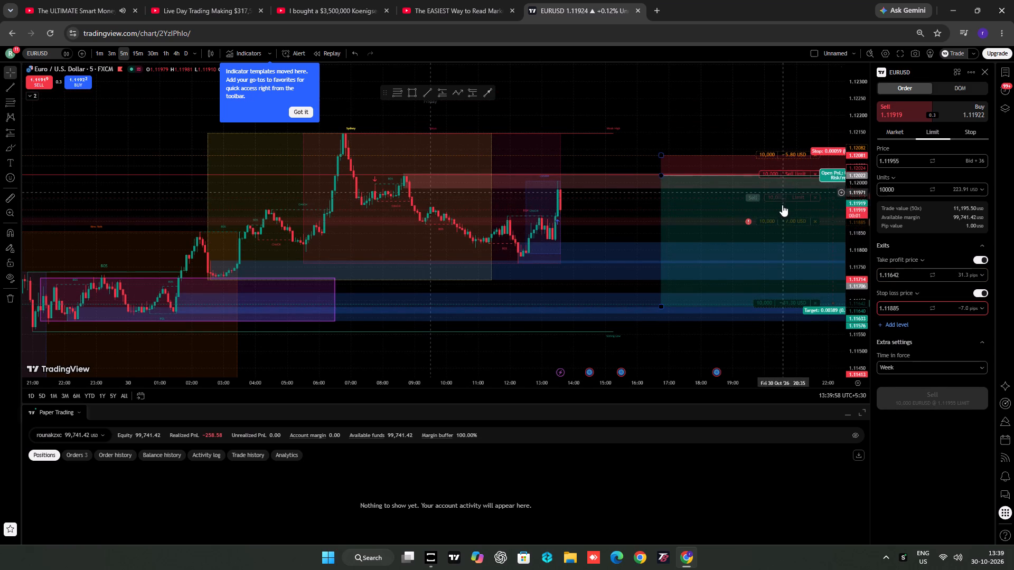
{"action": "left_click_drag", "start_coordinate": [772, 221], "coordinate": [783, 176]}
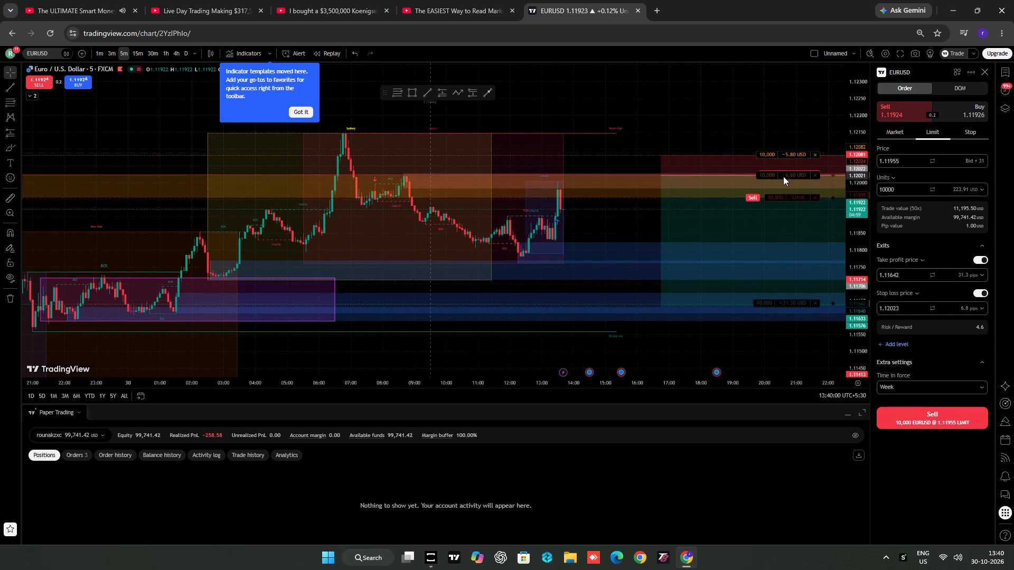
{"action": "left_click_drag", "start_coordinate": [783, 176], "coordinate": [784, 175]}
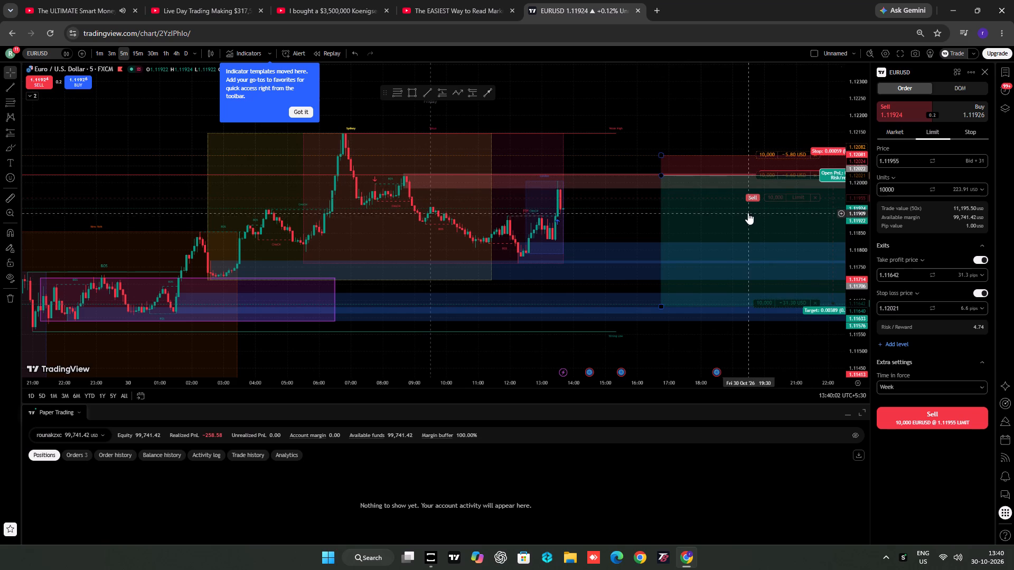
{"action": "left_click", "coordinate": [793, 302]}
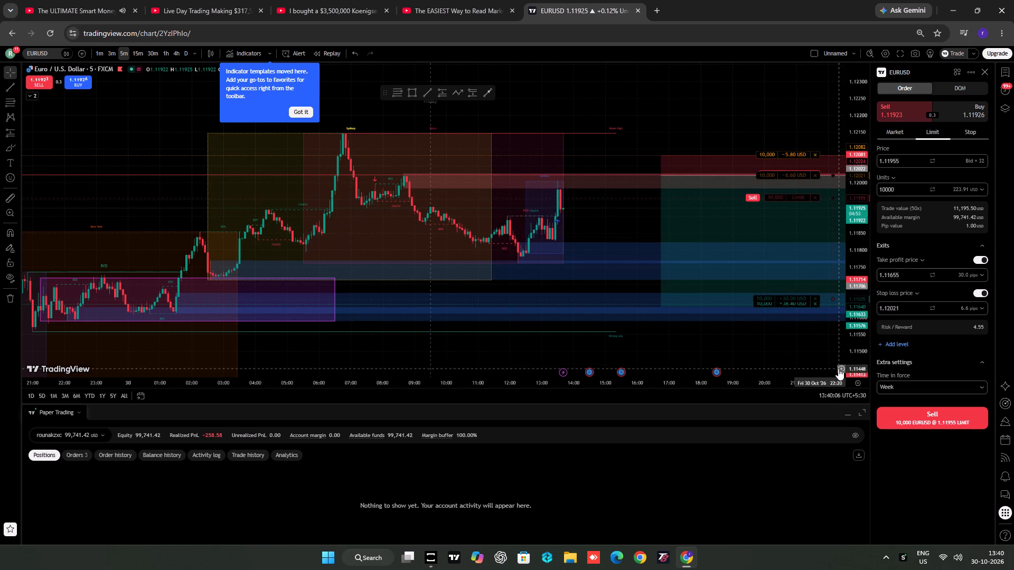
Place the 10,000-unit EURUSD sell limit order at 1.11955.
{"action": "left_click", "coordinate": [952, 413]}
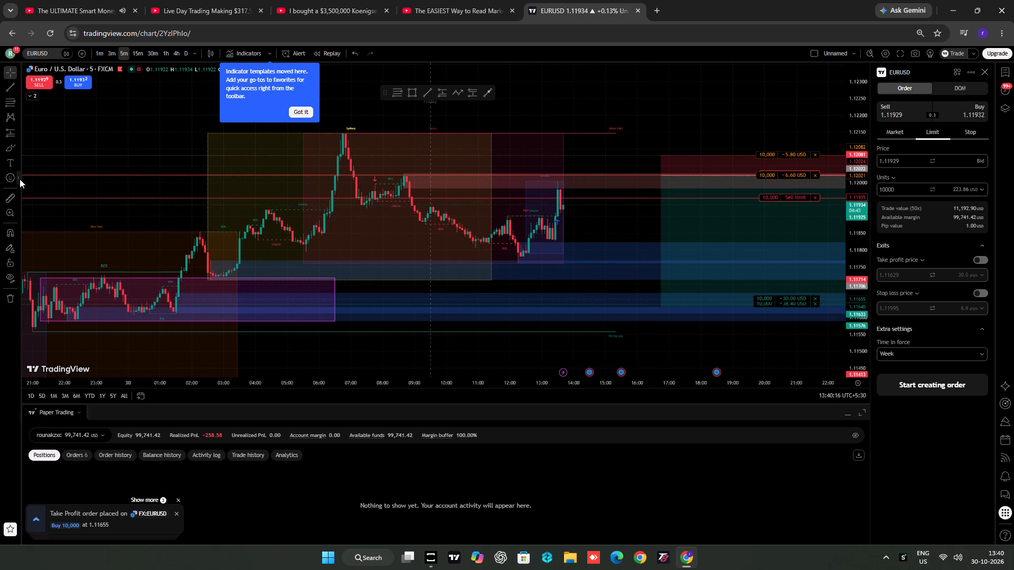
Switch the EURUSD chart to the 15-minute timeframe.
{"action": "left_click", "coordinate": [136, 55]}
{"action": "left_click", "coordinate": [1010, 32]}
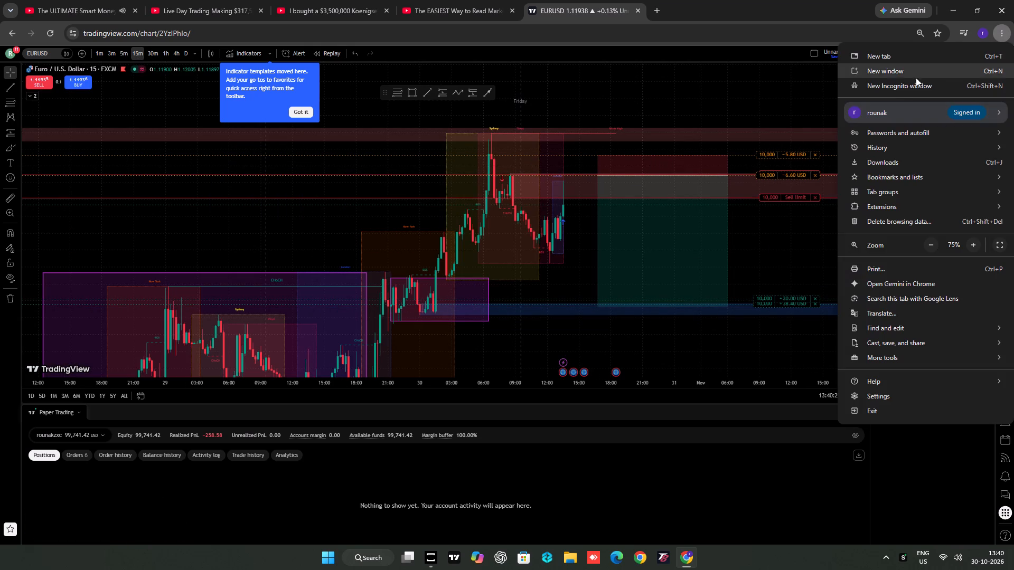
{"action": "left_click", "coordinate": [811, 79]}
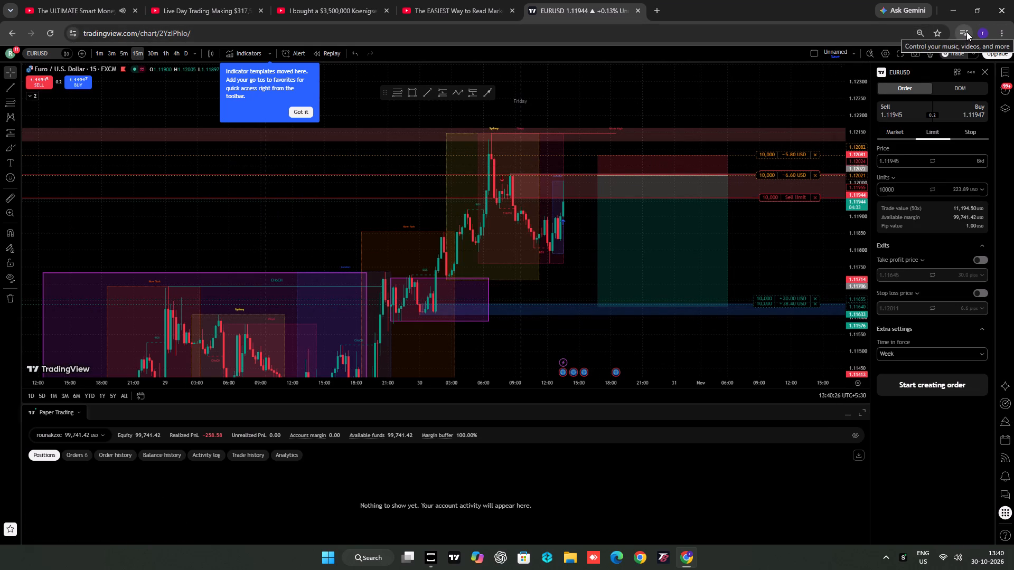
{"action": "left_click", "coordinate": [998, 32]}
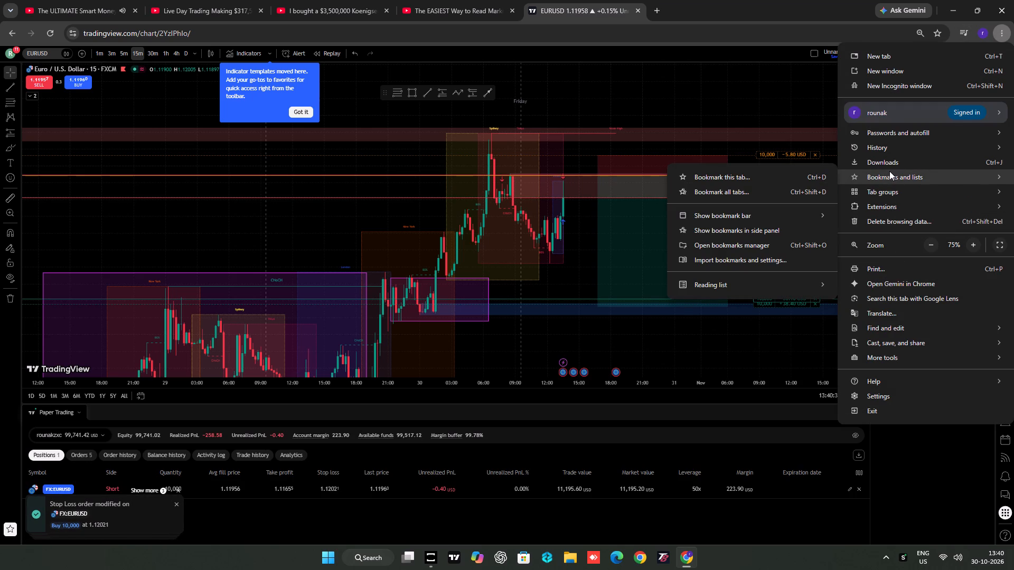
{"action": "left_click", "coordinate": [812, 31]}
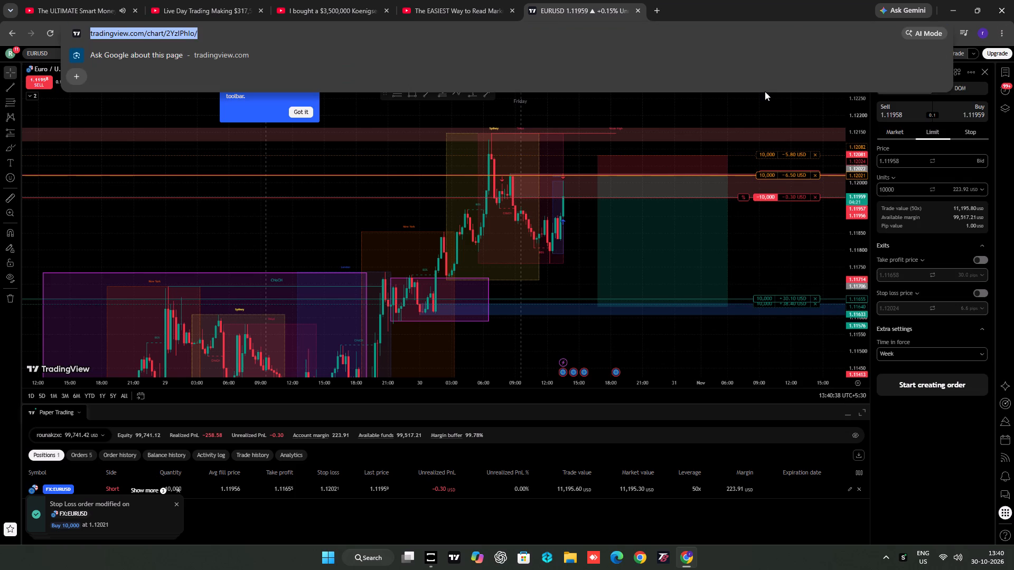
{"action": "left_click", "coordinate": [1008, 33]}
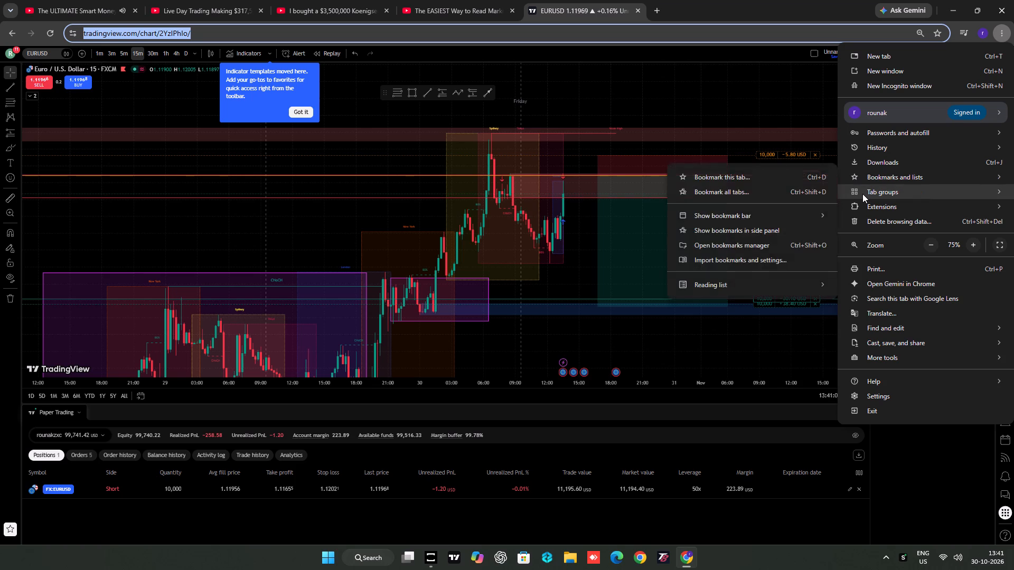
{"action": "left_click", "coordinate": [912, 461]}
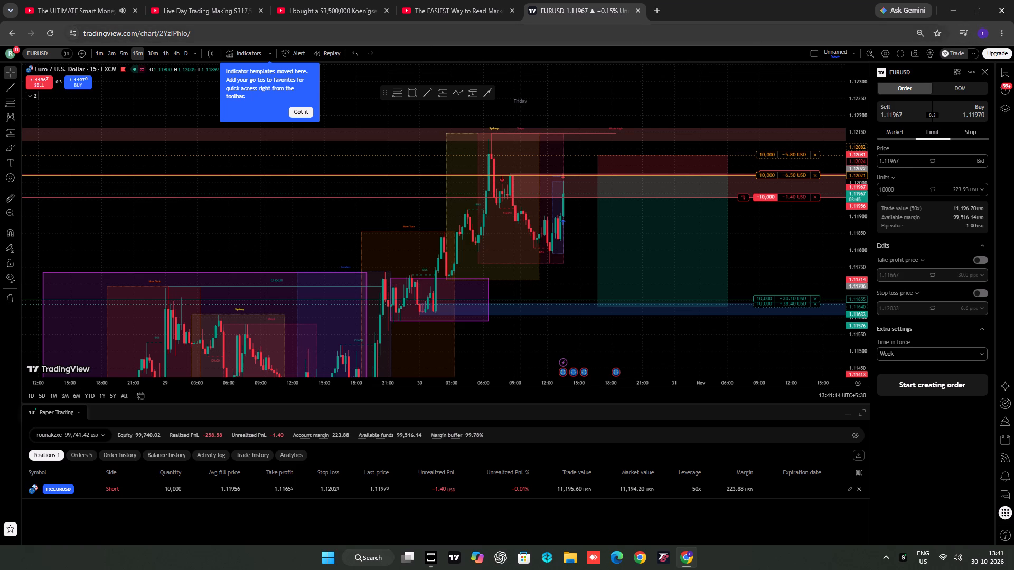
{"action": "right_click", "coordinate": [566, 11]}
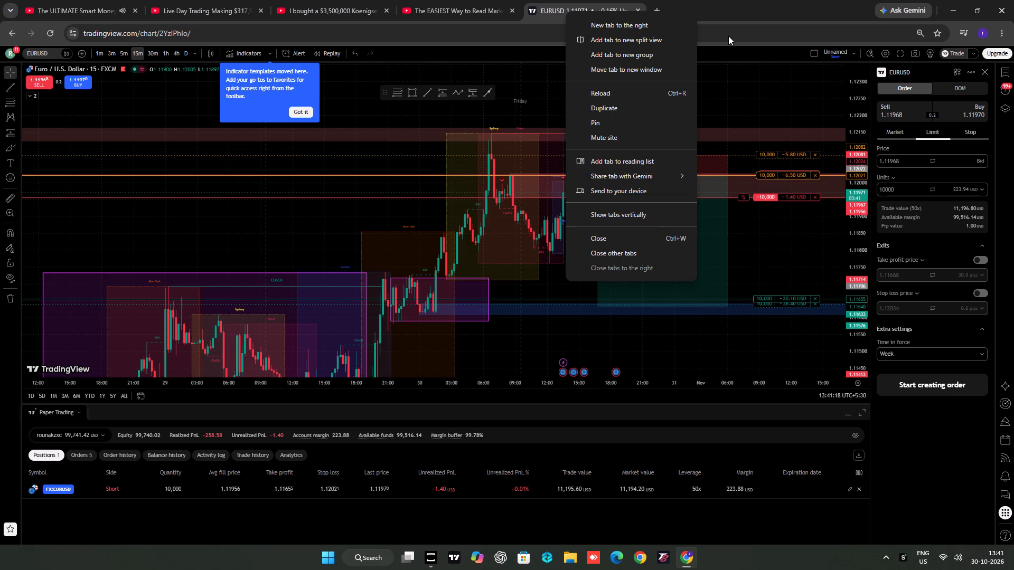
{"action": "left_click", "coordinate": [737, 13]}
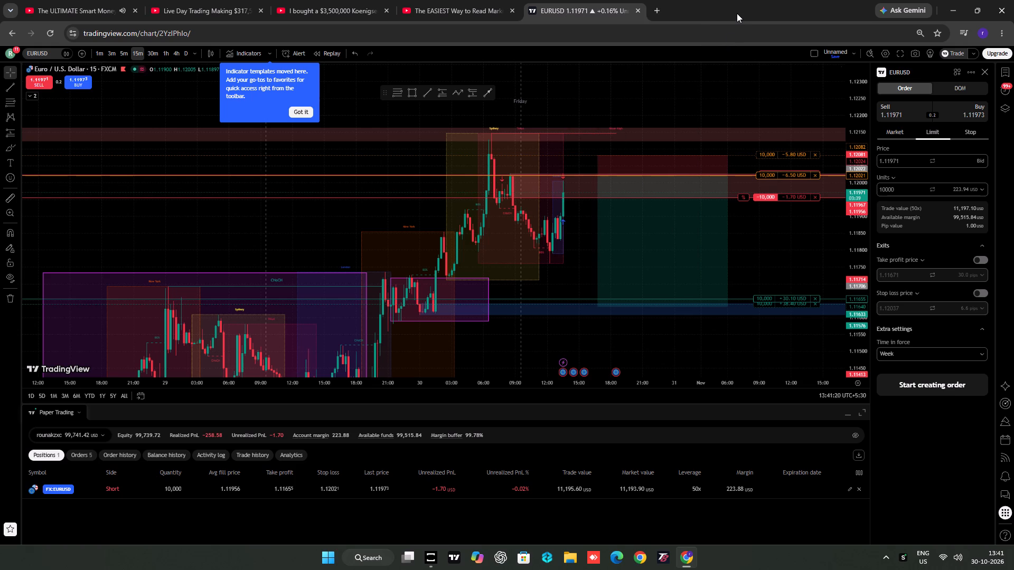
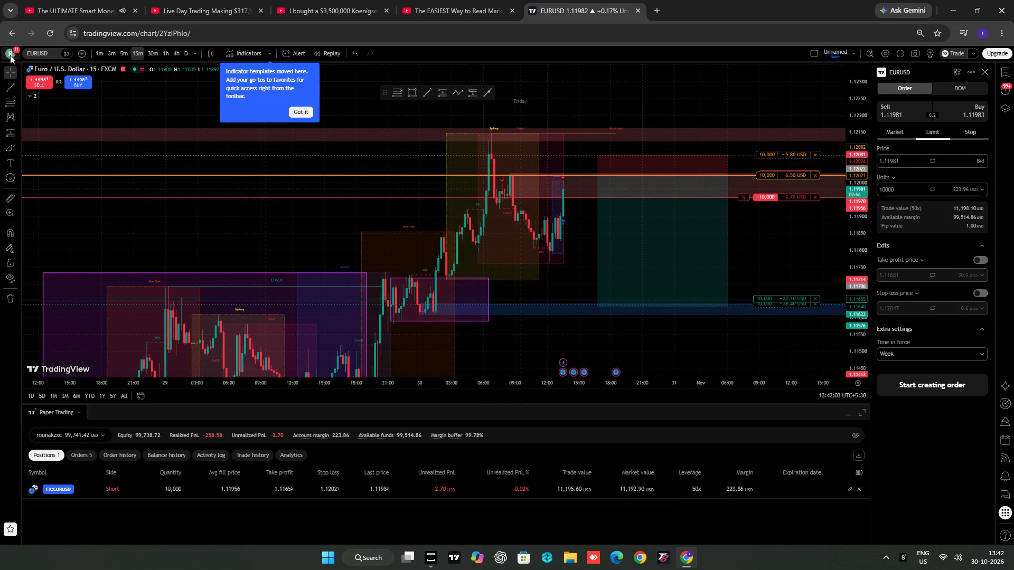
Open the profile customisation page in the browser settings.
{"action": "left_click", "coordinate": [1002, 33]}
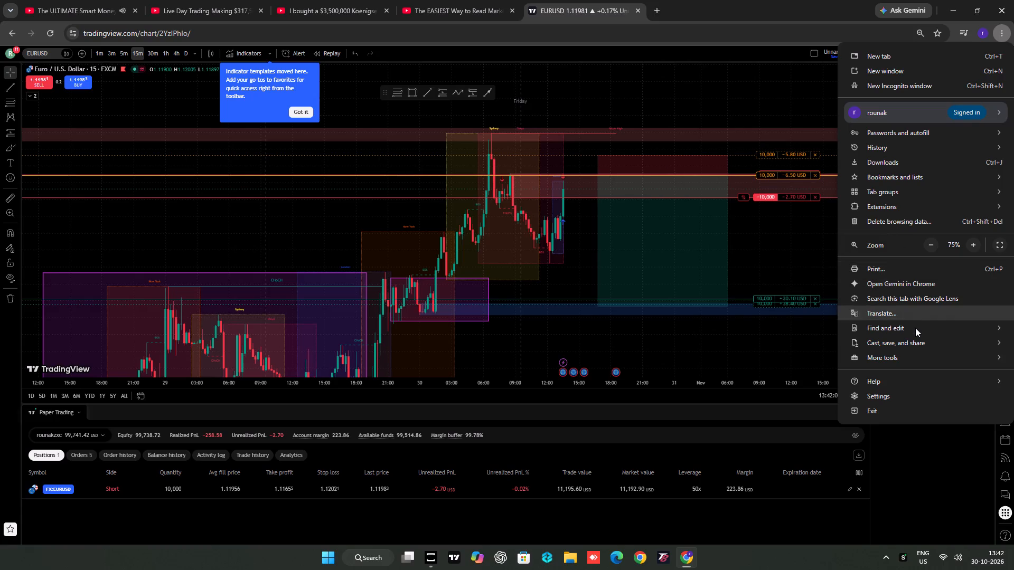
{"action": "left_click", "coordinate": [904, 439]}
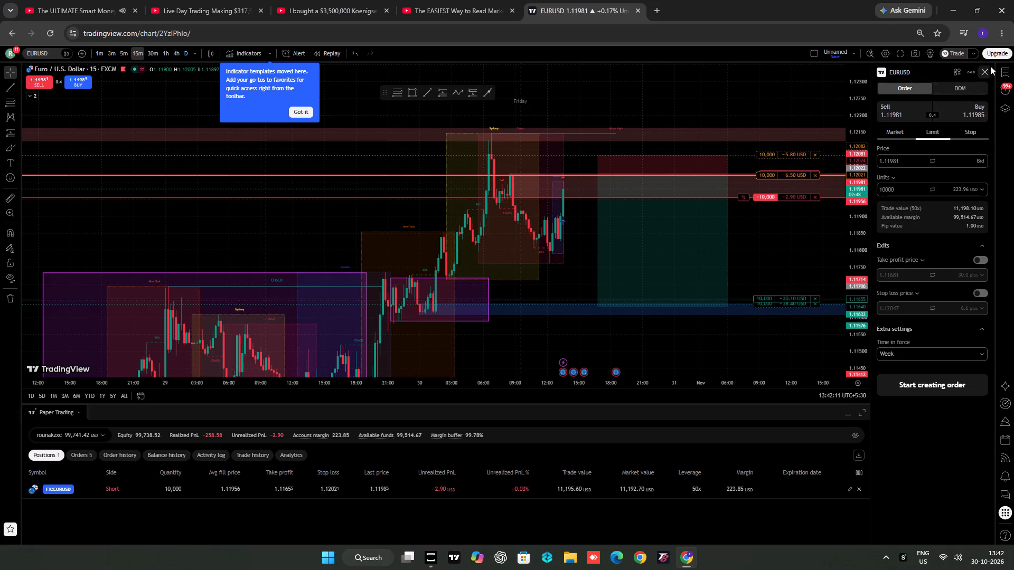
{"action": "left_click", "coordinate": [984, 32]}
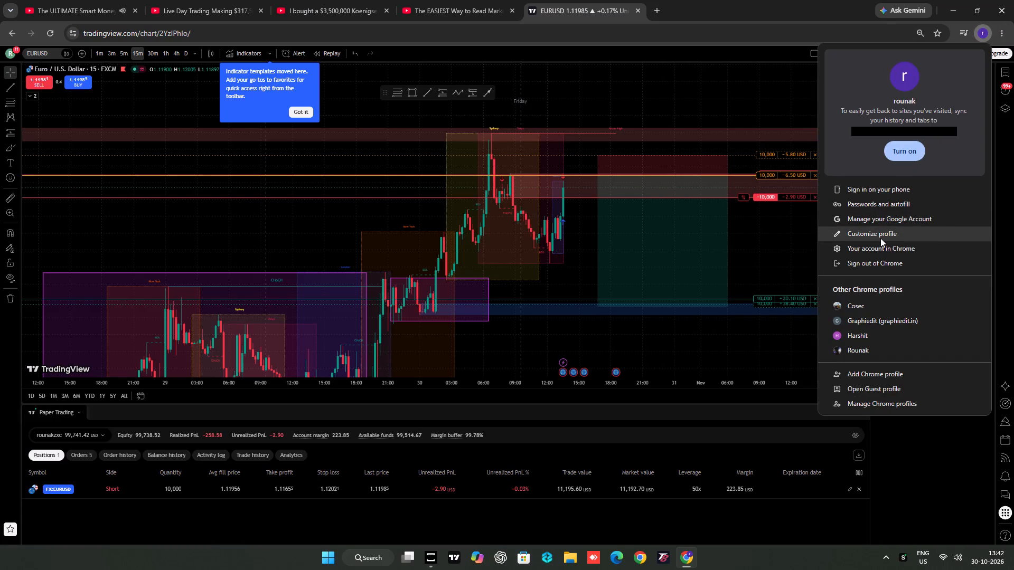
{"action": "left_click", "coordinate": [882, 237]}
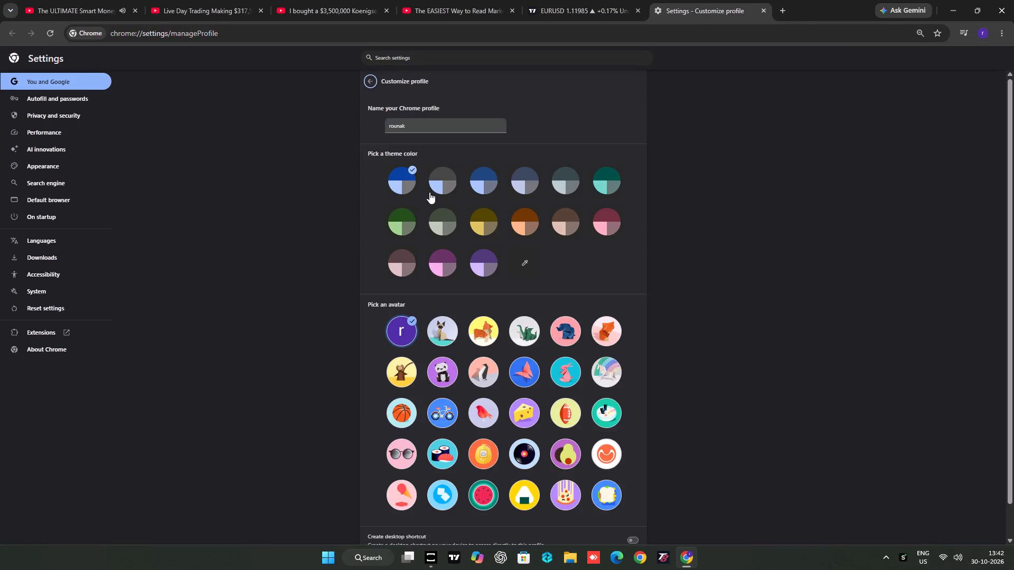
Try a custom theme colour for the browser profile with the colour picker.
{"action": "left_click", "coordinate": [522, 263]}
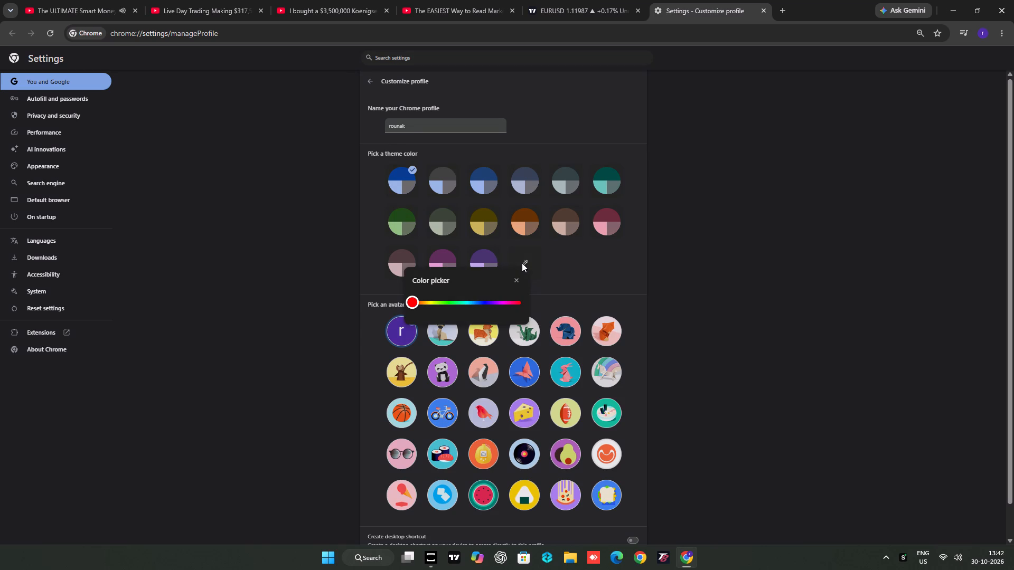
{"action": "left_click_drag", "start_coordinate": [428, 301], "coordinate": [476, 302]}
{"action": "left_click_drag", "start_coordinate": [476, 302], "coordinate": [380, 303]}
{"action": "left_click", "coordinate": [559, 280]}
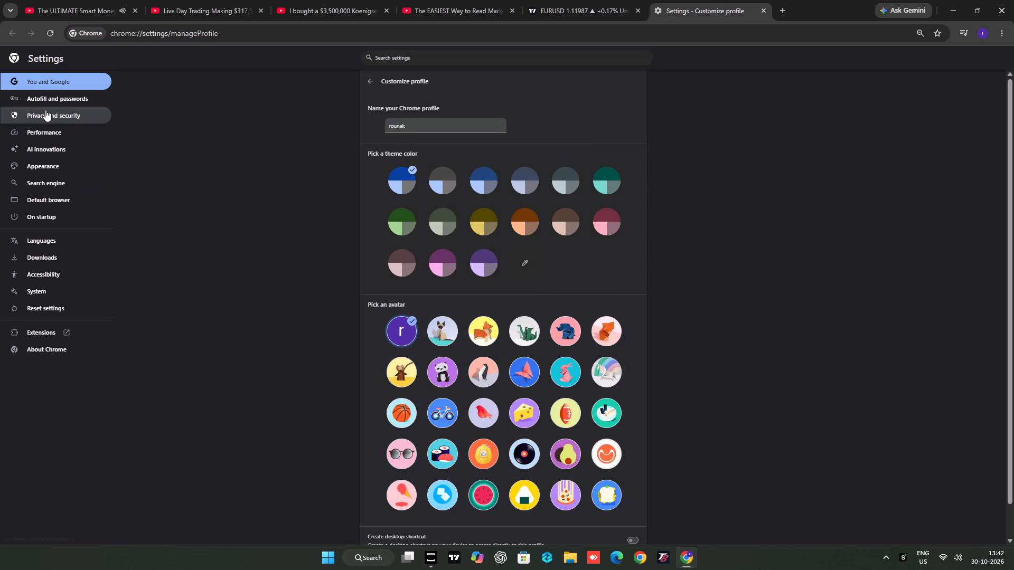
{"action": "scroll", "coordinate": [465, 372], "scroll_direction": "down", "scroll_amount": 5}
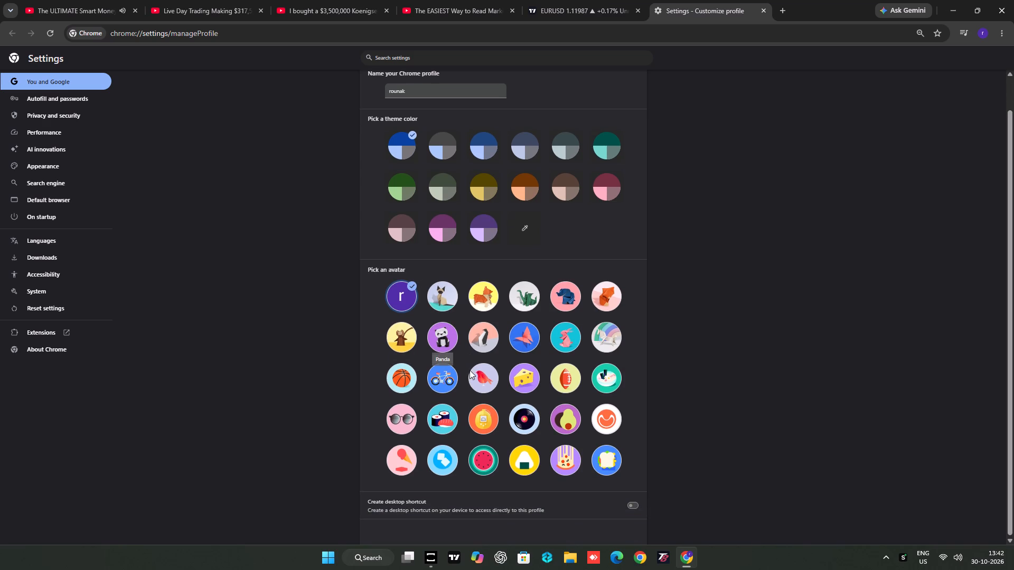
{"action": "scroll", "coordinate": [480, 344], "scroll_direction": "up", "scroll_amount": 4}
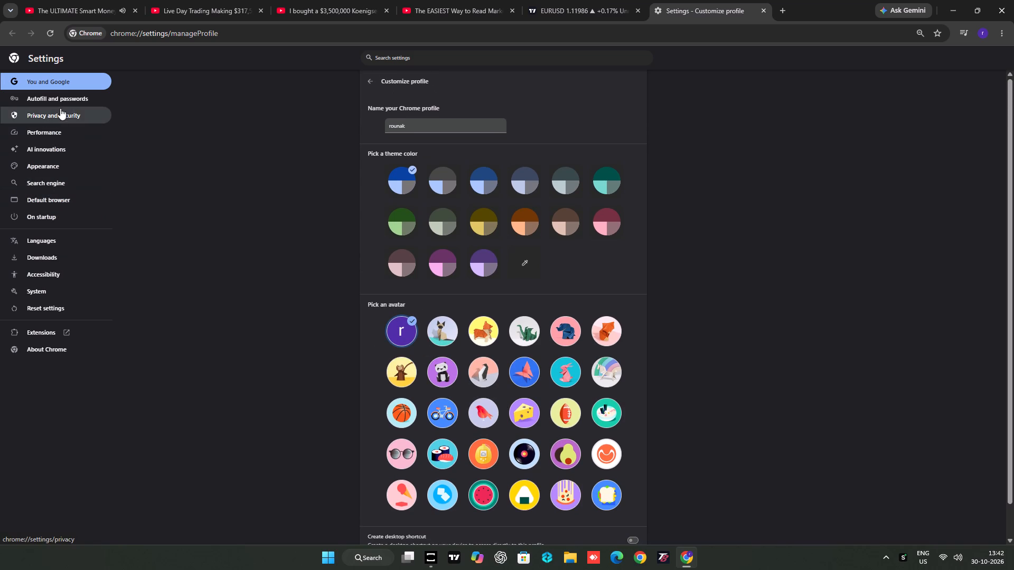
Set the browser's appearance mode to Light.
{"action": "left_click", "coordinate": [63, 161]}
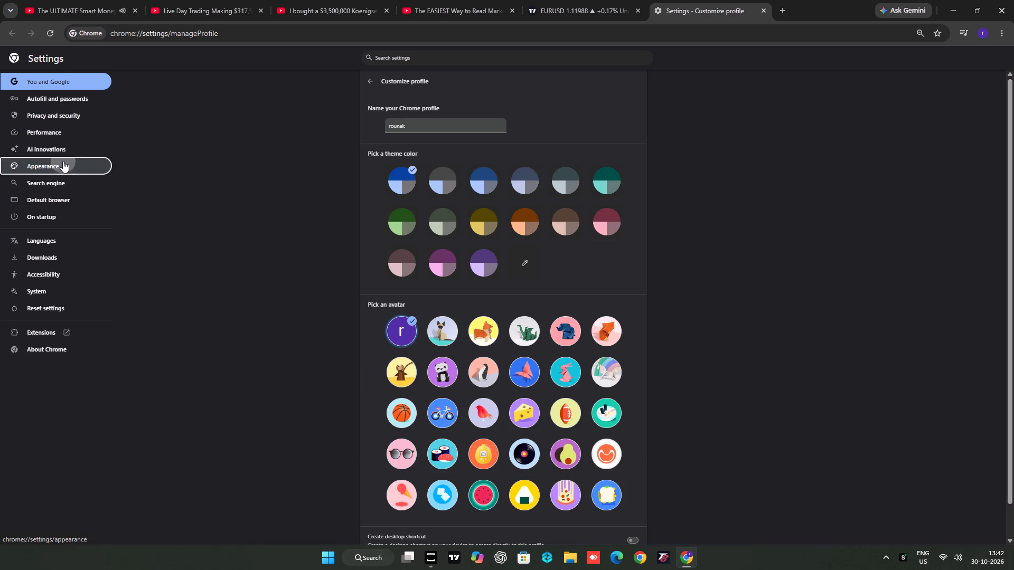
{"action": "left_click", "coordinate": [572, 150]}
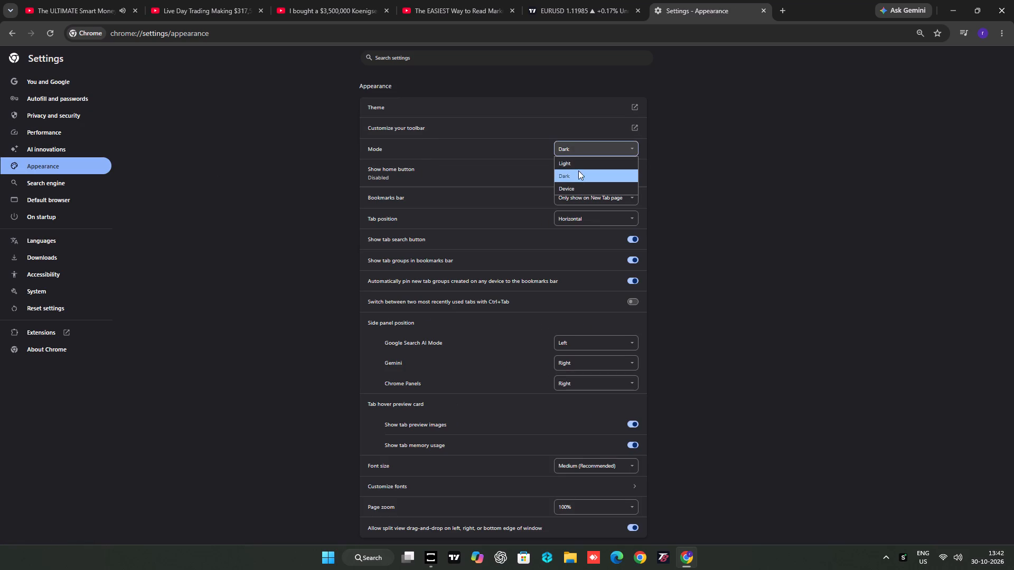
{"action": "left_click", "coordinate": [579, 163]}
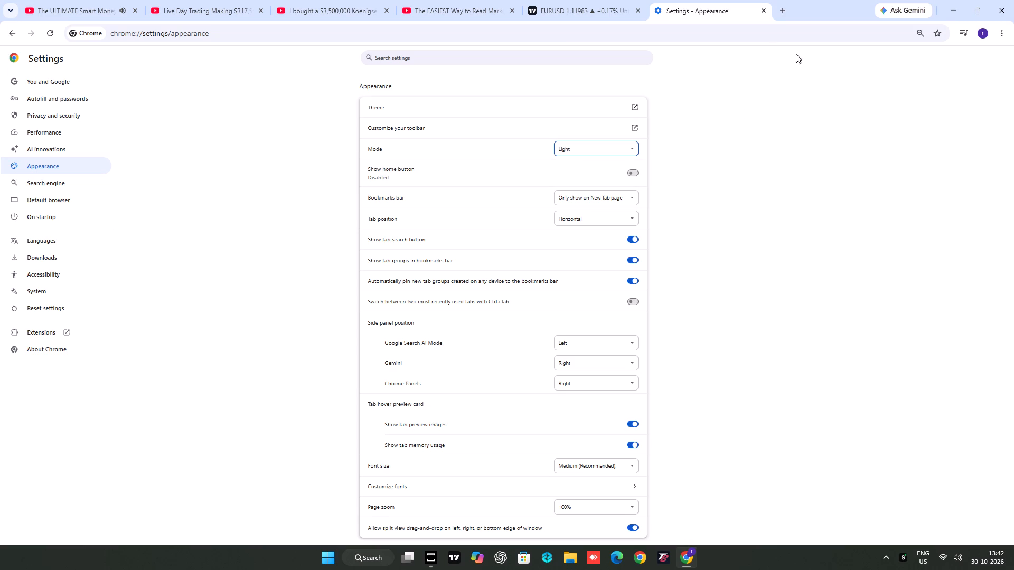
Return to the TradingView tab with the EURUSD chart.
{"action": "left_click", "coordinate": [576, 17]}
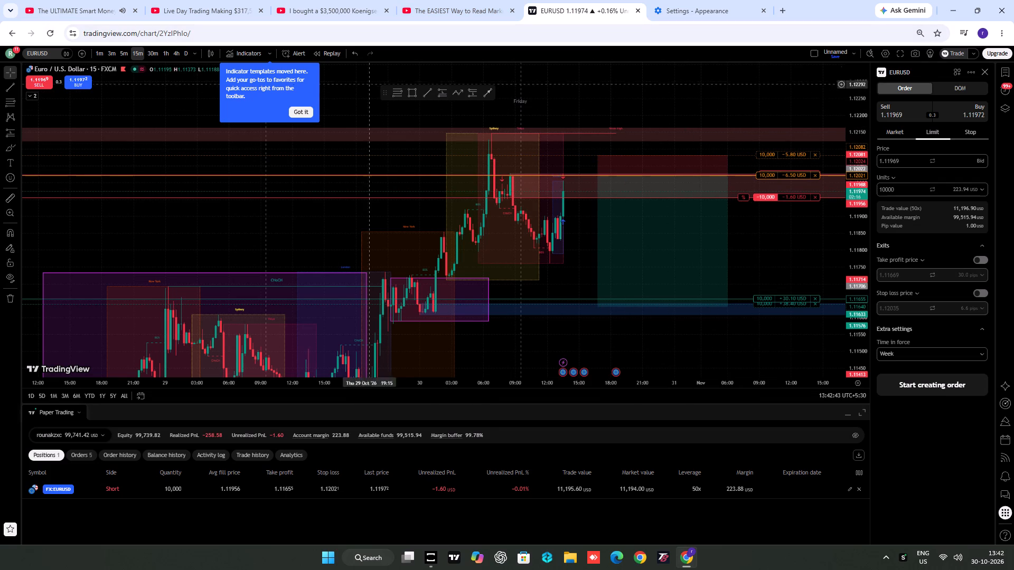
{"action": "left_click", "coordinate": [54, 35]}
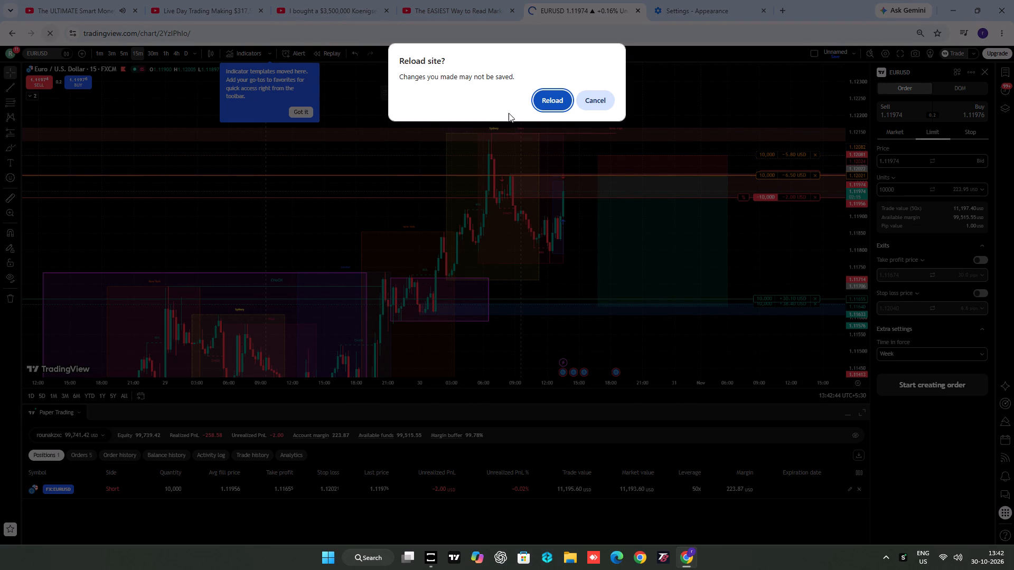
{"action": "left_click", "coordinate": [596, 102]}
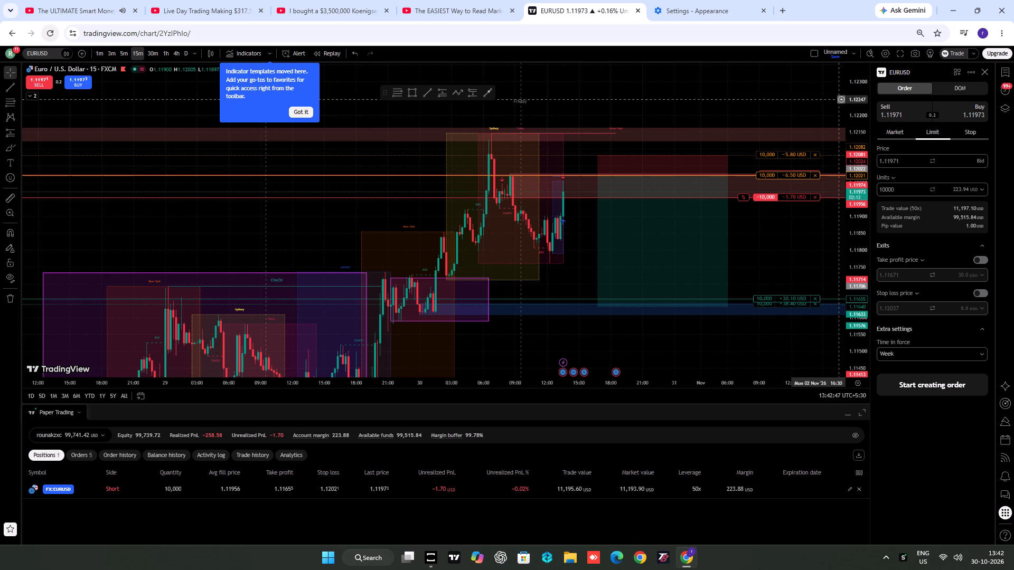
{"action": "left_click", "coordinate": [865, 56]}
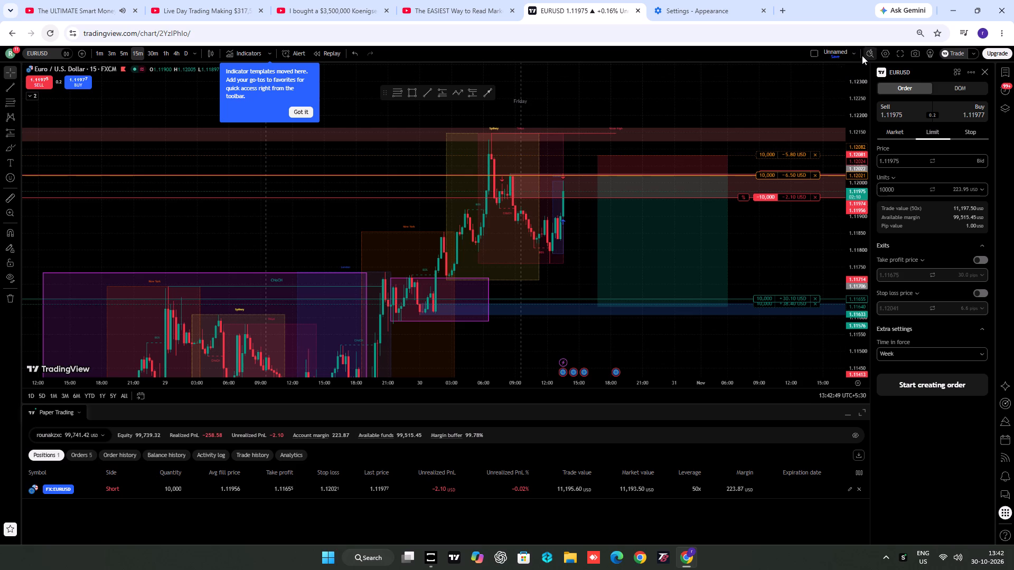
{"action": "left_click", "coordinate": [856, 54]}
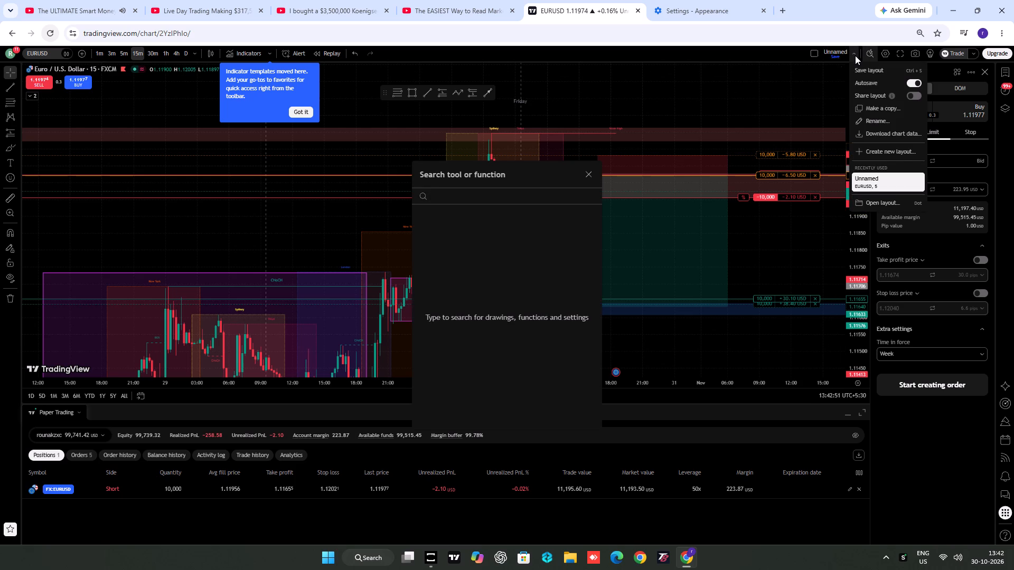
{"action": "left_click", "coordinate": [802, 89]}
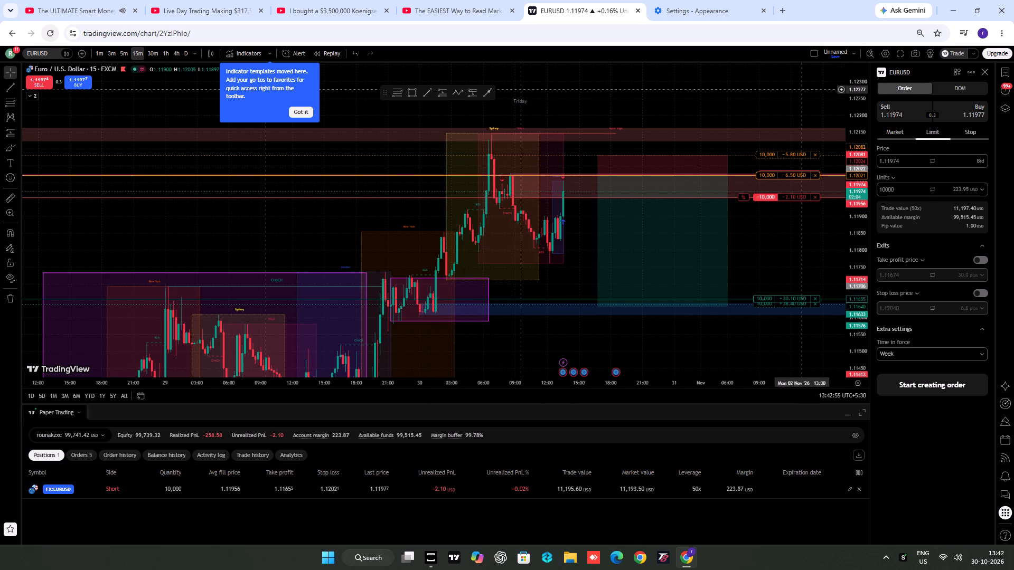
Reload the EURUSD chart page.
{"action": "left_click", "coordinate": [51, 30]}
{"action": "left_click", "coordinate": [557, 117]}
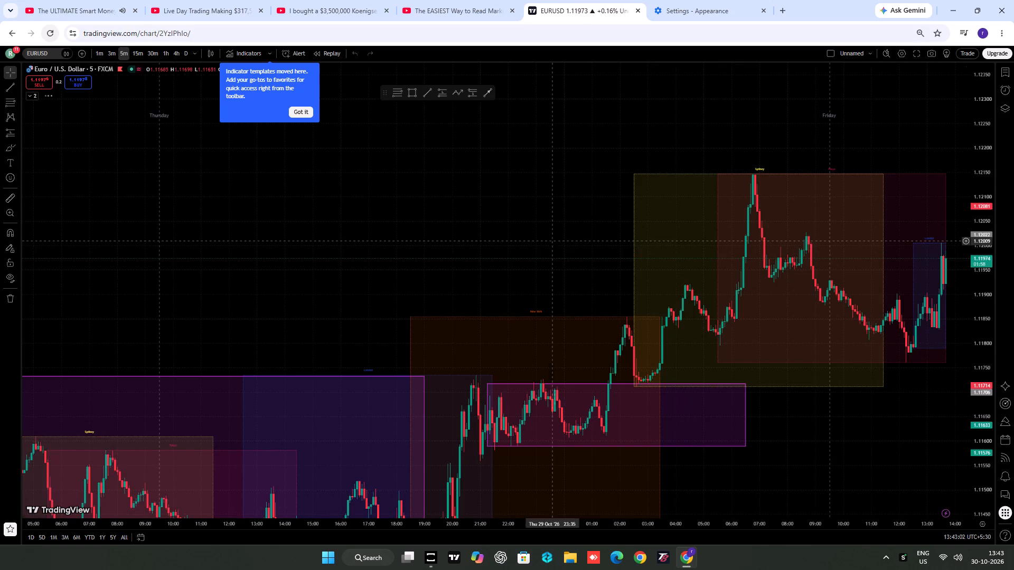
Examine the 5-minute EURUSD chart around the latest candles, the open short position and its order lines.
{"action": "left_click_drag", "start_coordinate": [544, 225], "coordinate": [353, 216]}
{"action": "left_click_drag", "start_coordinate": [805, 190], "coordinate": [701, 225]}
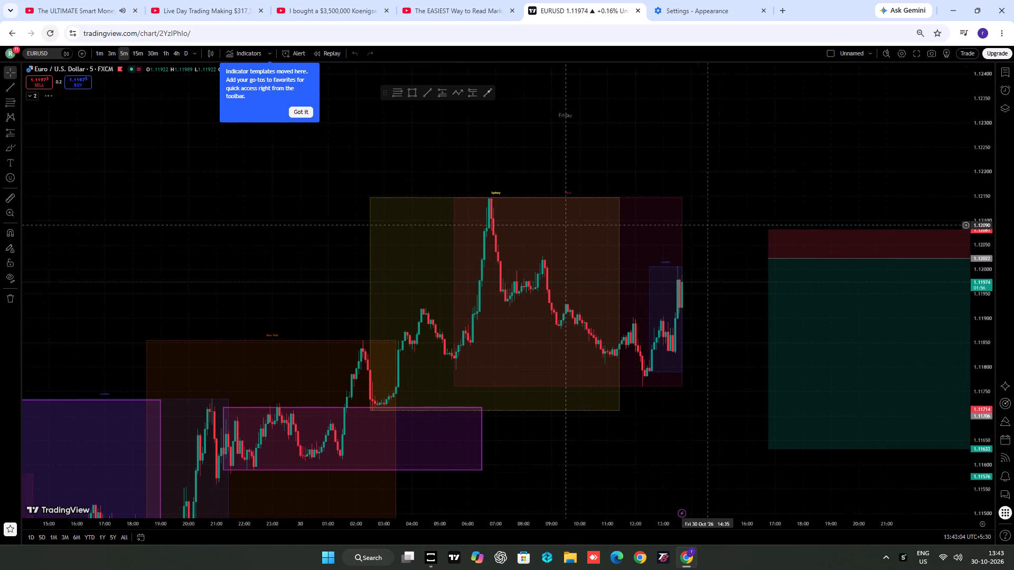
{"action": "left_click_drag", "start_coordinate": [701, 225], "coordinate": [697, 226]}
{"action": "left_click_drag", "start_coordinate": [735, 176], "coordinate": [688, 187]}
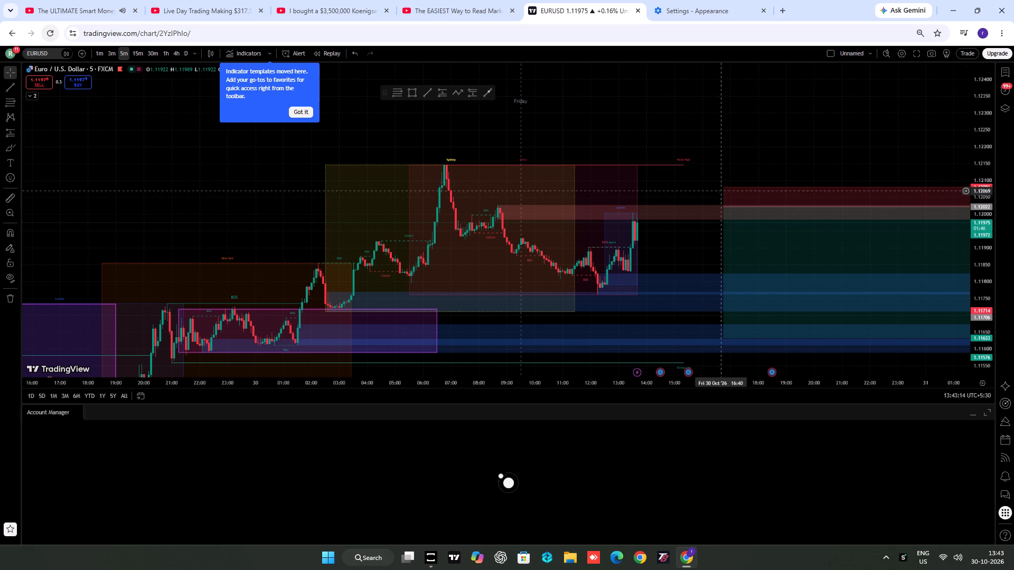
{"action": "left_click_drag", "start_coordinate": [753, 159], "coordinate": [637, 182]}
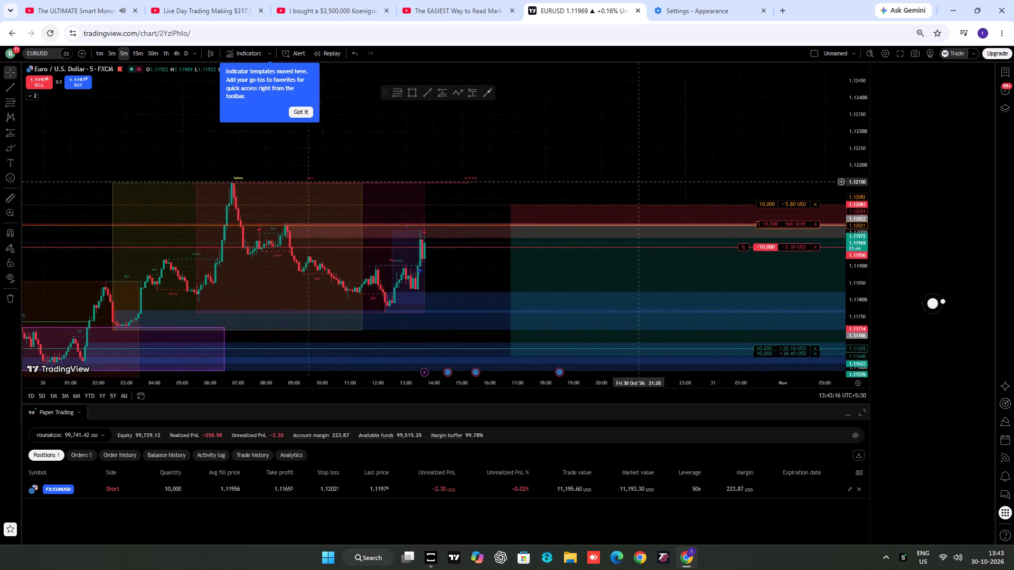
{"action": "left_click_drag", "start_coordinate": [637, 182], "coordinate": [633, 184]}
{"action": "left_click_drag", "start_coordinate": [855, 234], "coordinate": [849, 205]}
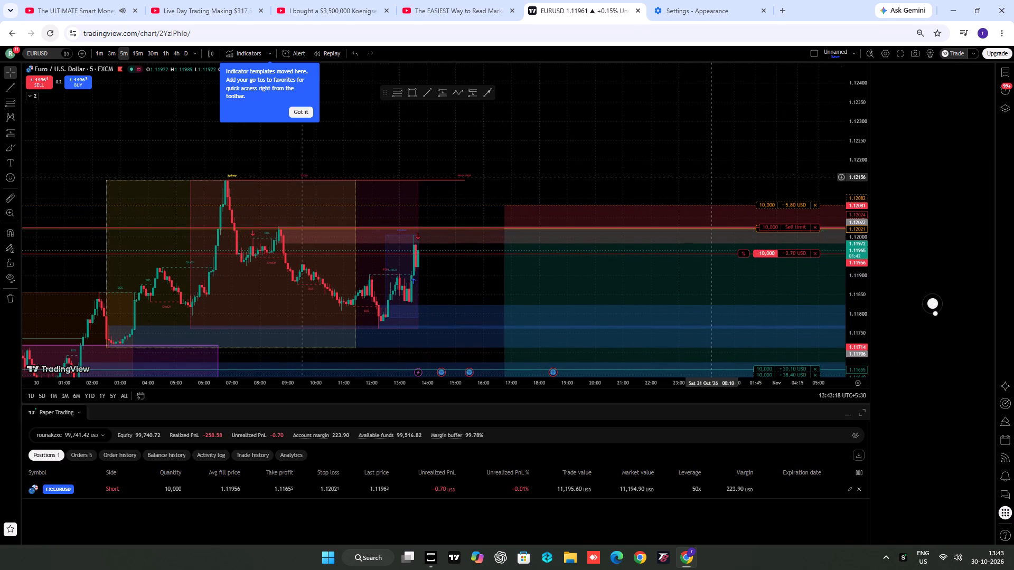
{"action": "left_click_drag", "start_coordinate": [733, 172], "coordinate": [666, 180]}
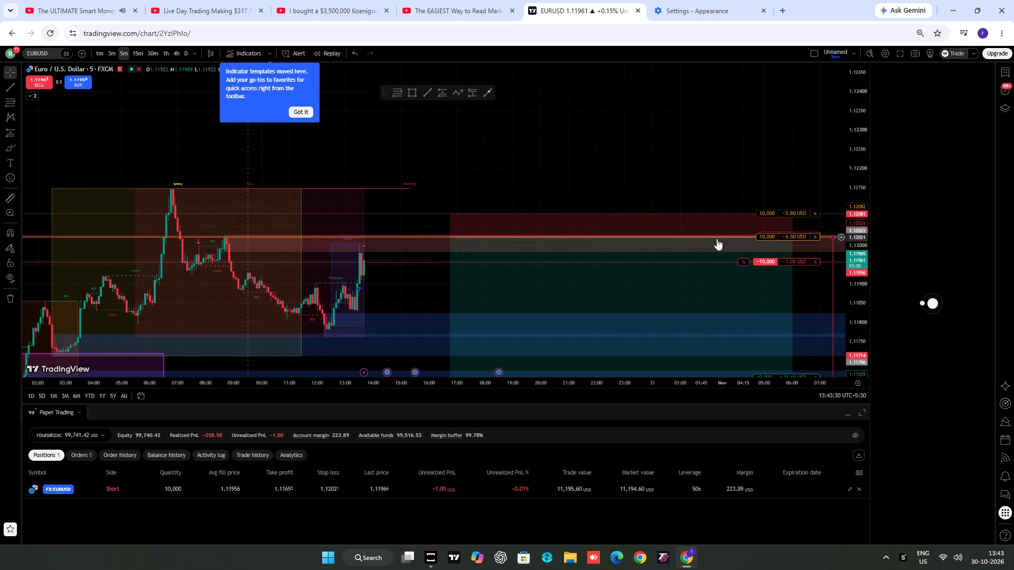
{"action": "left_click_drag", "start_coordinate": [744, 178], "coordinate": [738, 170]}
{"action": "left_click_drag", "start_coordinate": [853, 253], "coordinate": [834, 169]}
{"action": "left_click_drag", "start_coordinate": [774, 164], "coordinate": [711, 161]}
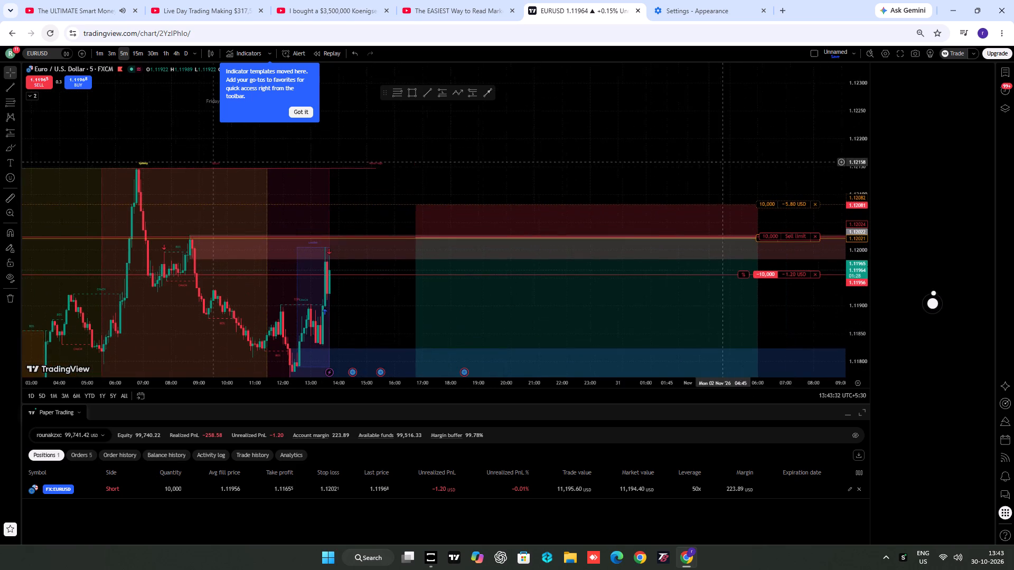
{"action": "left_click_drag", "start_coordinate": [711, 161], "coordinate": [706, 162]}
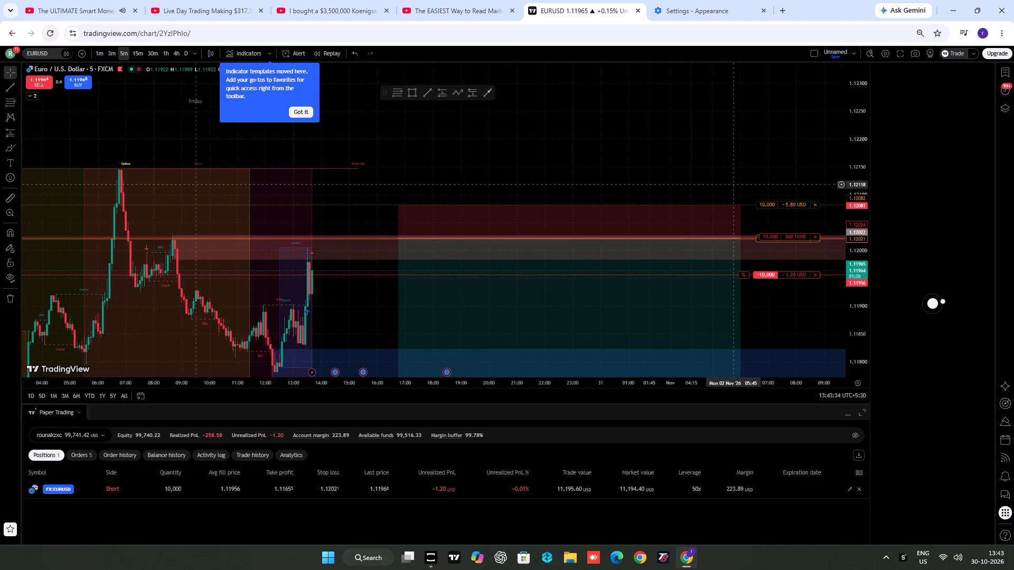
{"action": "left_click_drag", "start_coordinate": [766, 188], "coordinate": [750, 174]}
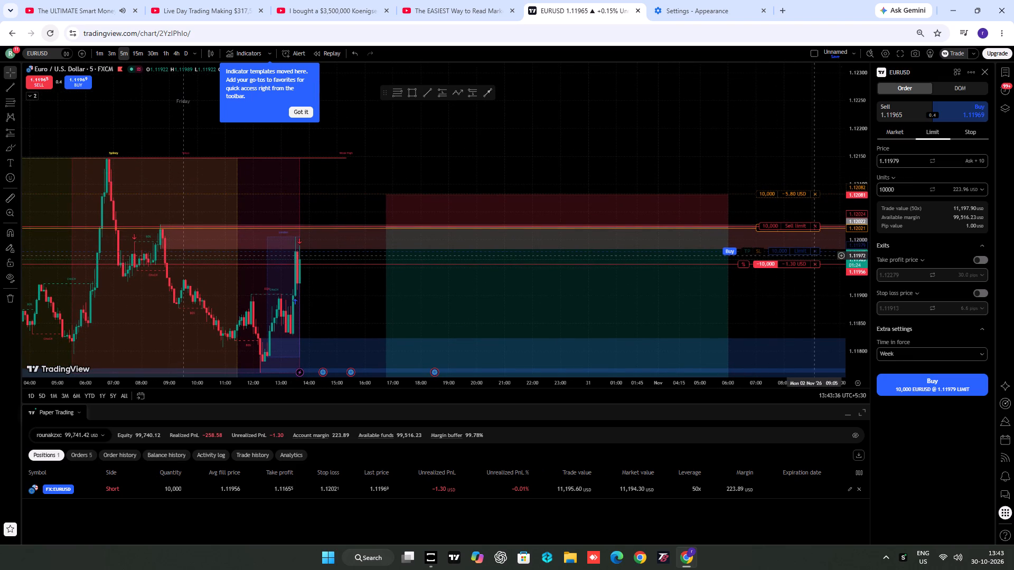
Discard the draft 10,000-unit EURUSD buy limit order at 1.11979.
{"action": "left_click", "coordinate": [816, 253]}
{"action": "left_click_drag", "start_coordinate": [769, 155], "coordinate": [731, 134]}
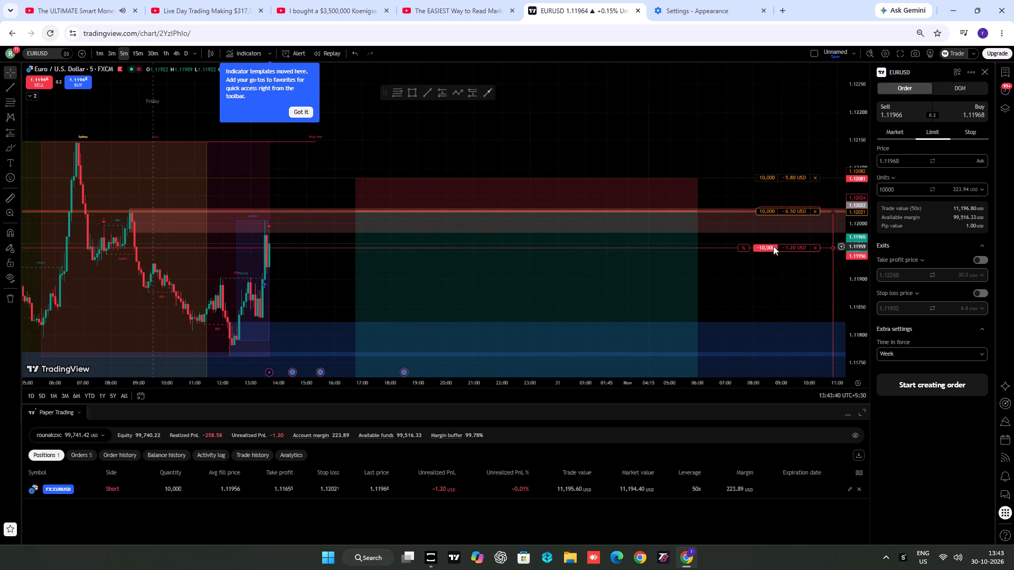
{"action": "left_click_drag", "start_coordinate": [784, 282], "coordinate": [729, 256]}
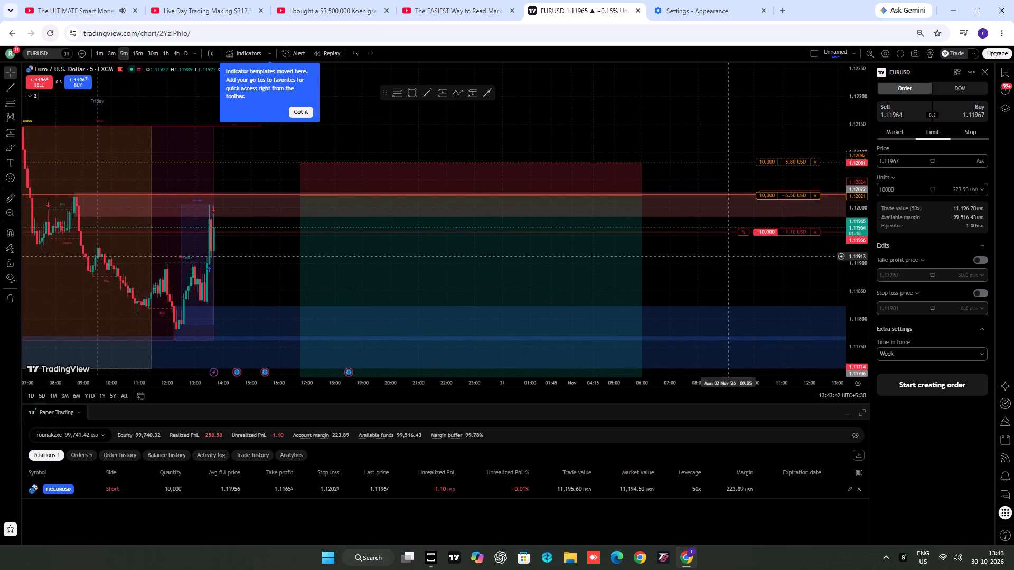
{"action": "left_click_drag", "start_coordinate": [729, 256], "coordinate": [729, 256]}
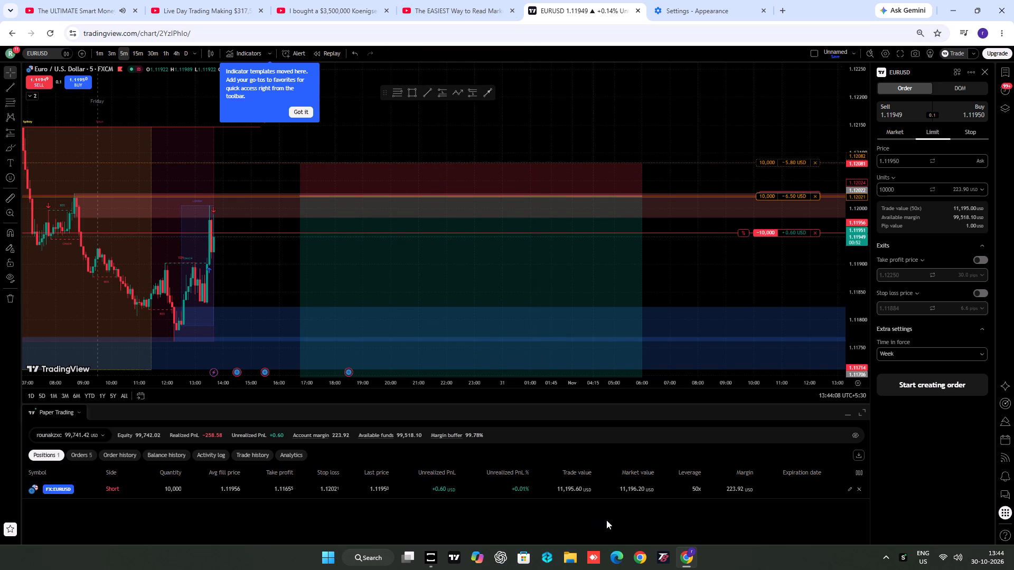
Switch to TradeLocker and delete the two short-position drawings beside the latest candles on the 15-minute EURUSD chart.
{"action": "left_click", "coordinate": [433, 565]}
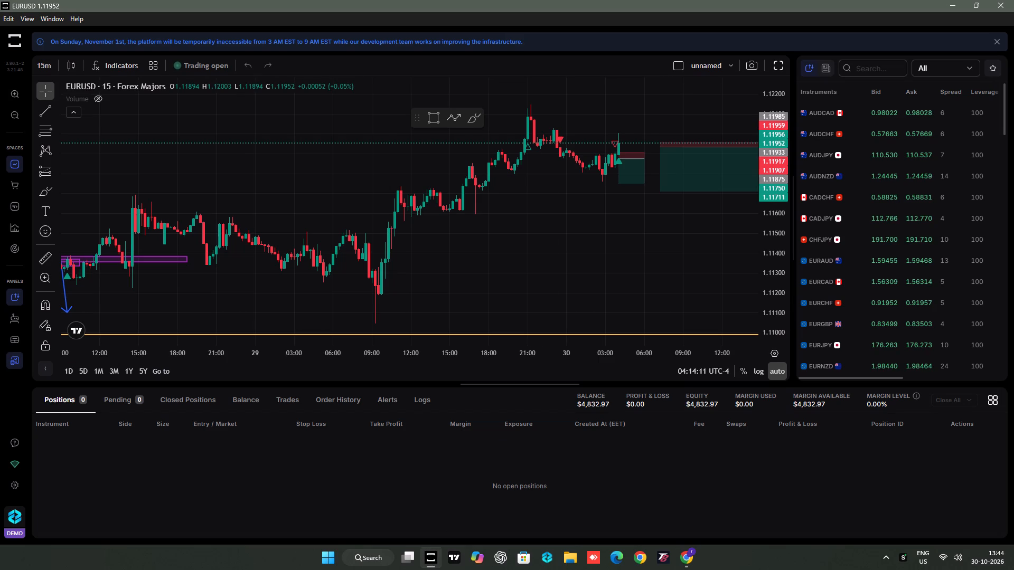
{"action": "left_click_drag", "start_coordinate": [593, 294], "coordinate": [522, 315]}
{"action": "left_click_drag", "start_coordinate": [769, 287], "coordinate": [764, 206]}
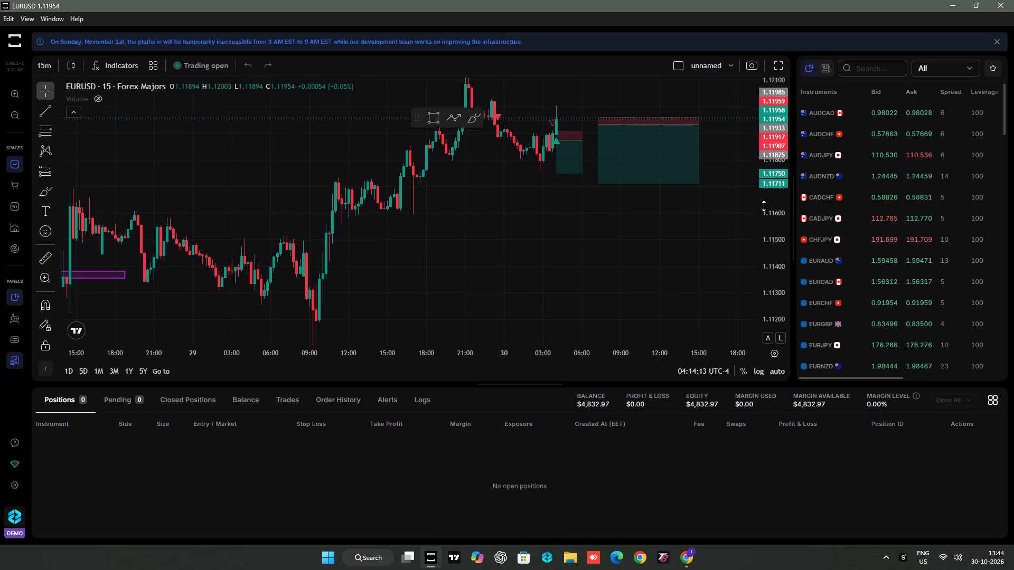
{"action": "left_click_drag", "start_coordinate": [764, 206], "coordinate": [763, 203]}
{"action": "left_click_drag", "start_coordinate": [709, 241], "coordinate": [666, 337]}
{"action": "middle_click", "coordinate": [541, 243]}
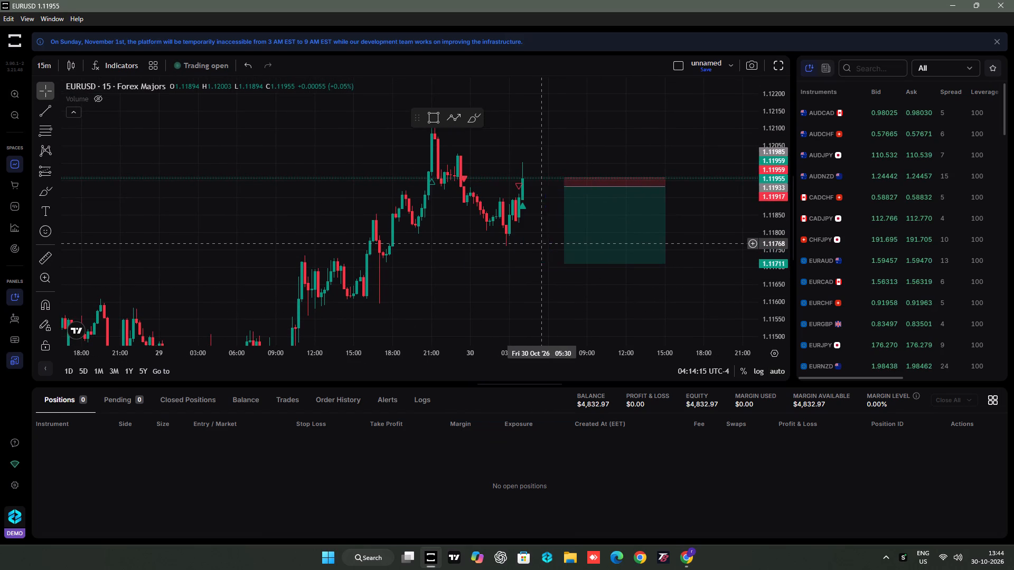
{"action": "middle_click", "coordinate": [589, 244]}
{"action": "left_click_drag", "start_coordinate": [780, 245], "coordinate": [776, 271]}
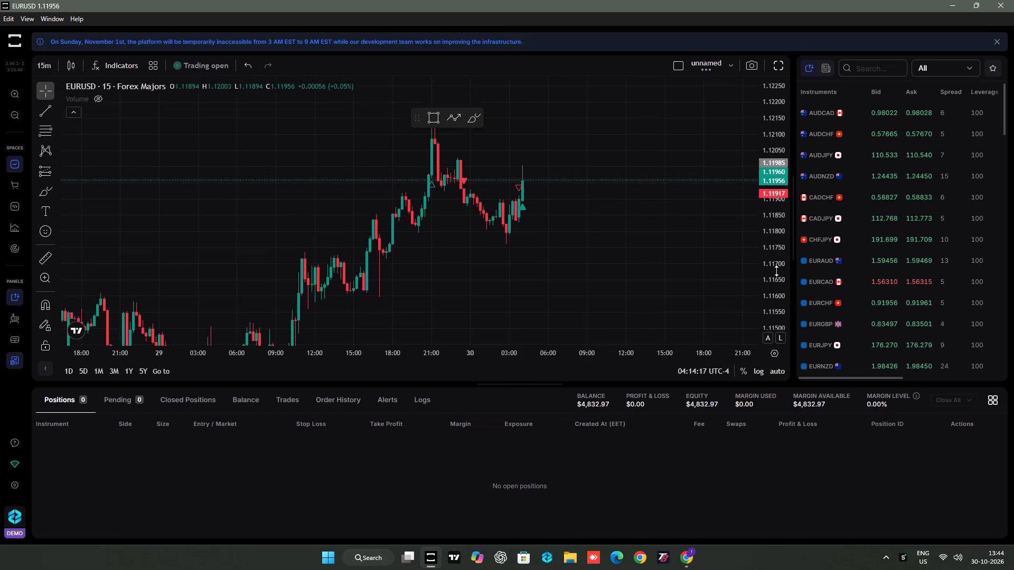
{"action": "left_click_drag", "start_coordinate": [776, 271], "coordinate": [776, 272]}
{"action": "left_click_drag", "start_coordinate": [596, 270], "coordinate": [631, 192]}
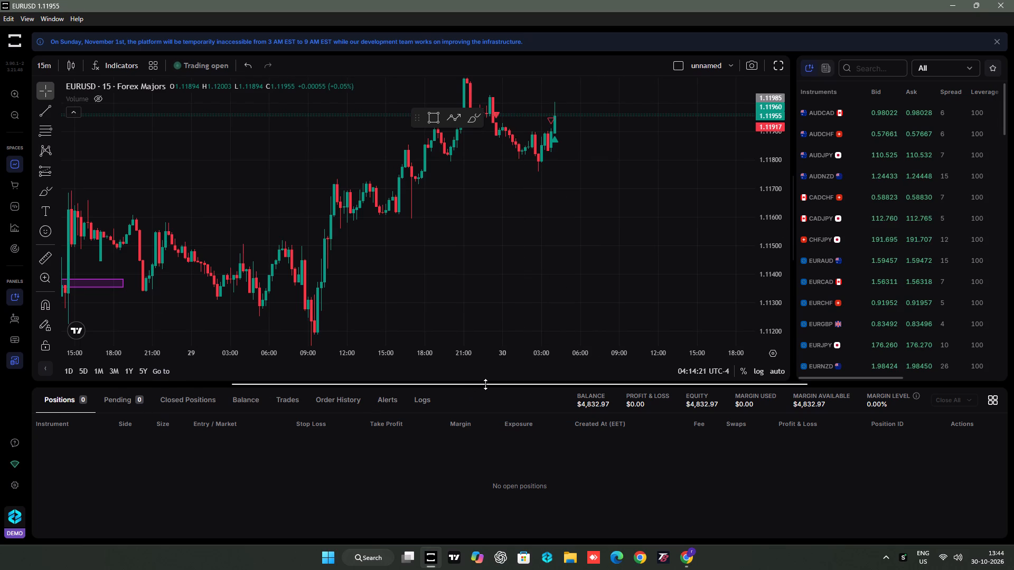
Enlarge the 15-minute EURUSD chart by collapsing the positions area to its header row and hiding the instrument list.
{"action": "left_click_drag", "start_coordinate": [485, 384], "coordinate": [456, 528]}
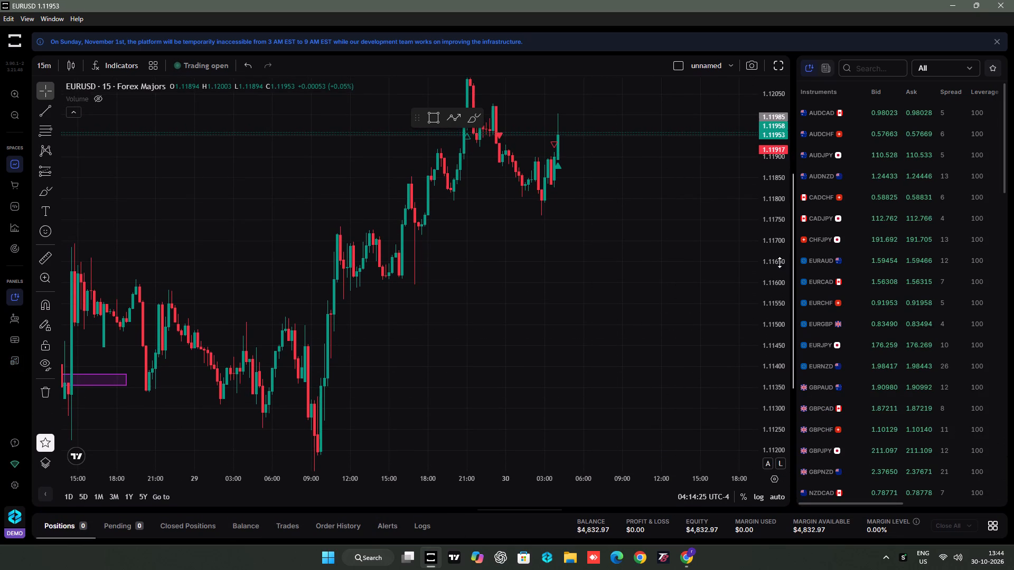
{"action": "left_click_drag", "start_coordinate": [780, 262], "coordinate": [783, 341]}
{"action": "scroll", "coordinate": [614, 322], "scroll_direction": "down", "scroll_amount": 5}
{"action": "left_click_drag", "start_coordinate": [621, 324], "coordinate": [617, 267]}
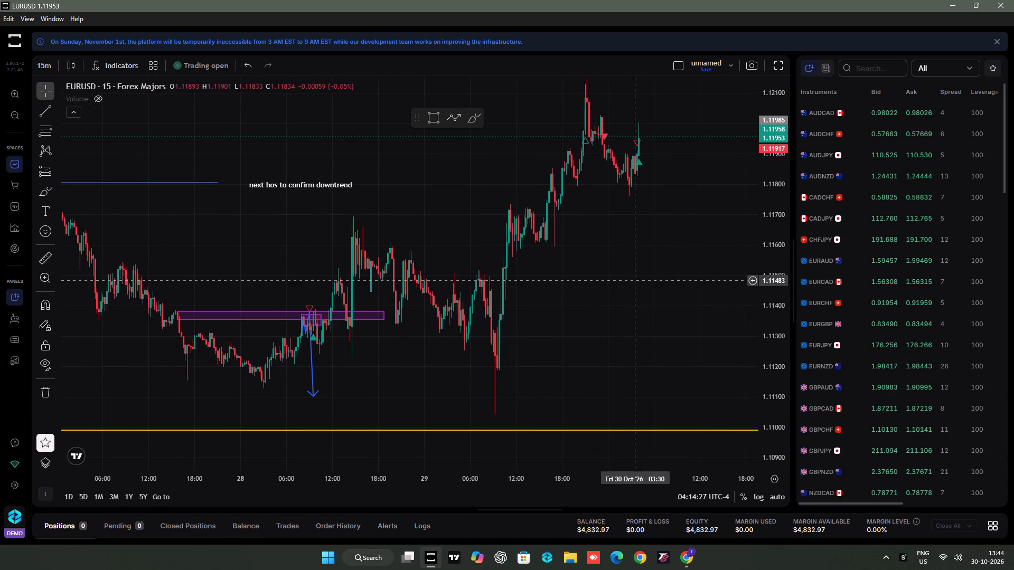
{"action": "left_click", "coordinate": [786, 270]}
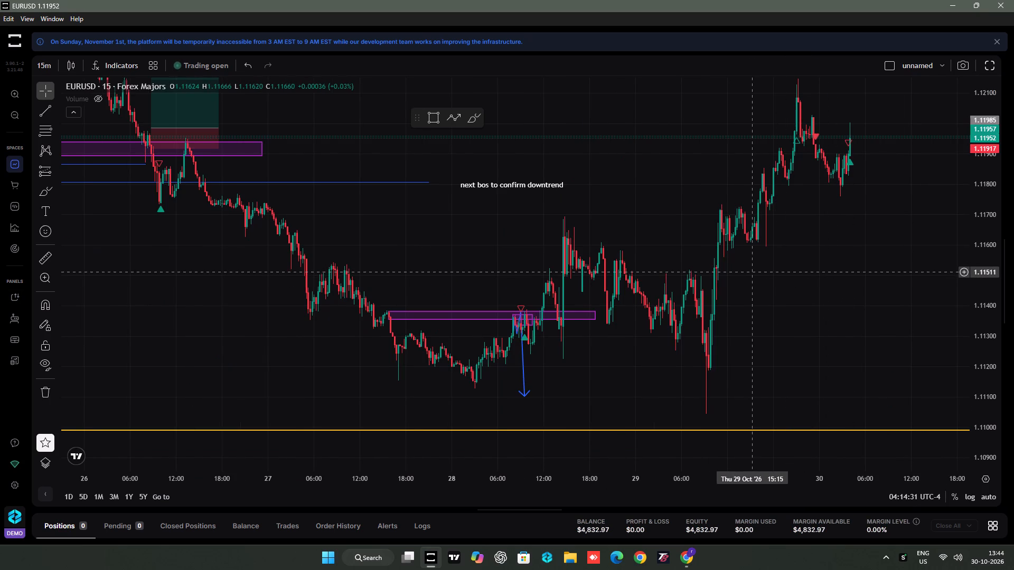
{"action": "left_click_drag", "start_coordinate": [806, 282], "coordinate": [750, 291]}
{"action": "left_click", "coordinate": [16, 339]}
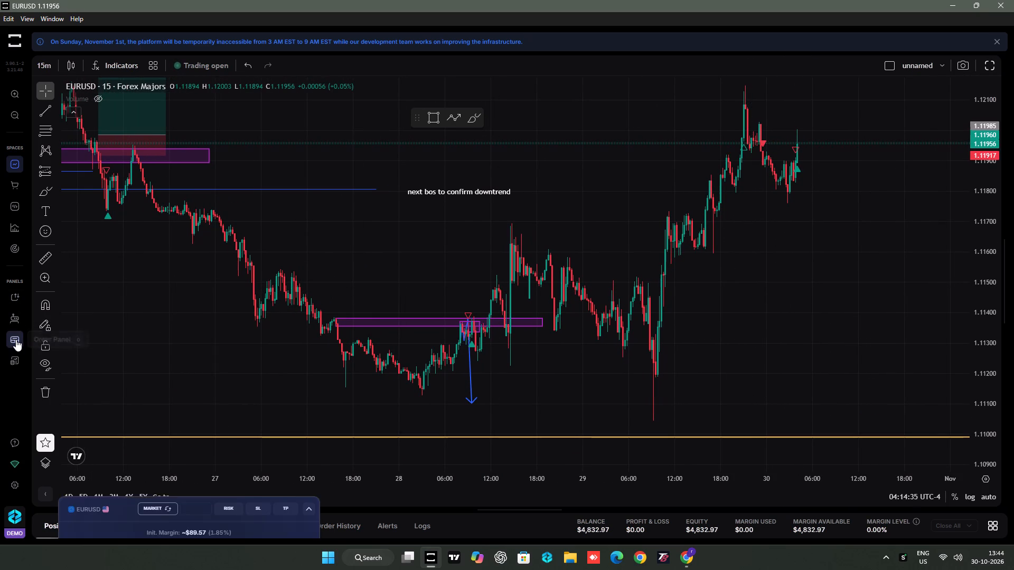
{"action": "left_click", "coordinate": [16, 339]}
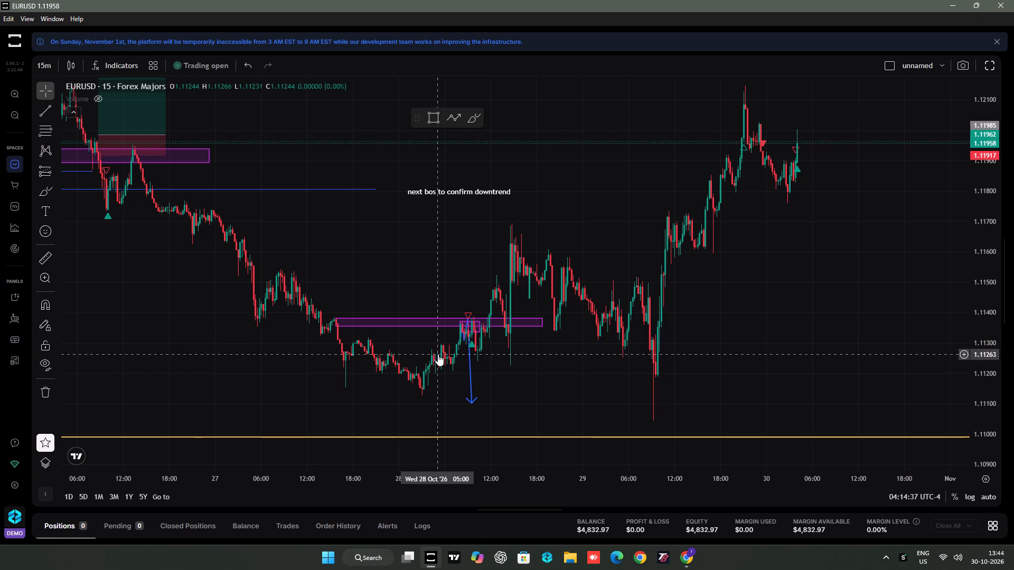
Examine the 15-minute EURUSD price action and existing drawings from about 22 October through the latest candles.
{"action": "scroll", "coordinate": [768, 341], "scroll_direction": "up", "scroll_amount": 1}
{"action": "left_click_drag", "start_coordinate": [738, 338], "coordinate": [850, 352]}
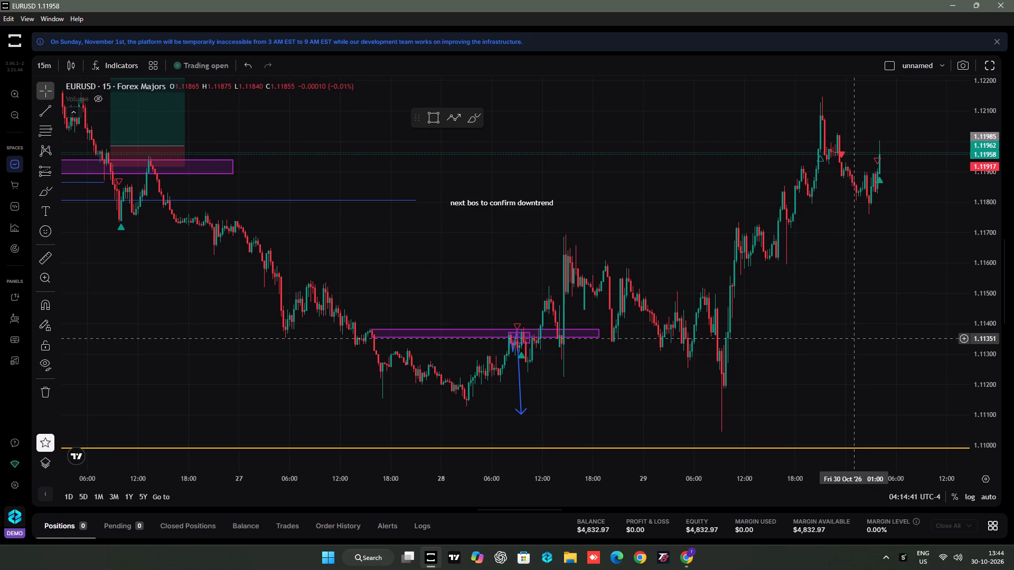
{"action": "key", "text": "ctrl+minus"}
{"action": "key", "text": "ctrl+minus"}
{"action": "key", "text": "ctrl+minus"}
{"action": "key", "text": "ctrl+minus"}
{"action": "key", "text": "ctrl+equal"}
{"action": "key", "text": "ctrl+equal"}
{"action": "key", "text": "ctrl+equal"}
{"action": "key", "text": "ctrl+minus"}
{"action": "key", "text": "ctrl+minus"}
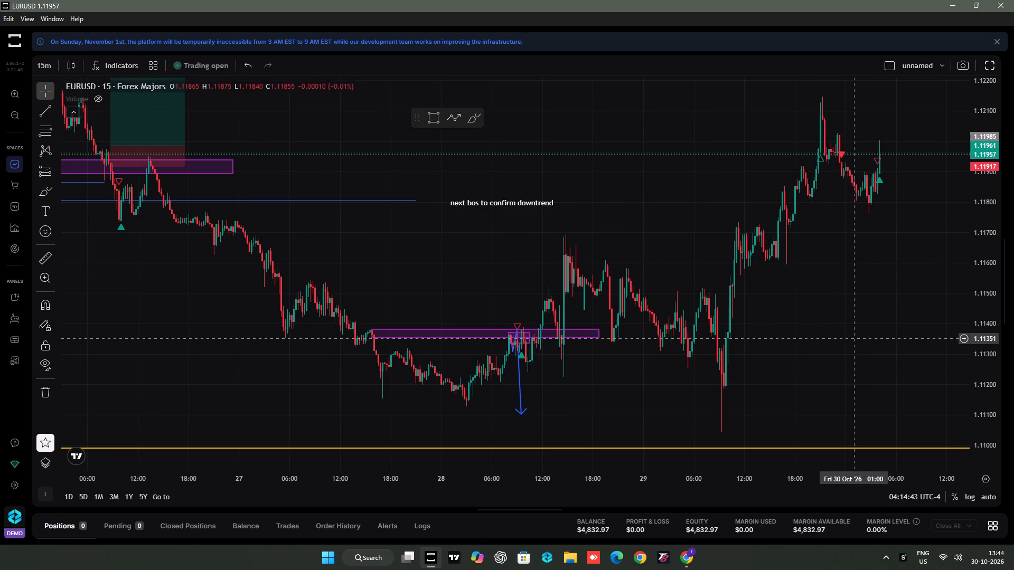
{"action": "scroll", "coordinate": [853, 337], "scroll_direction": "down", "scroll_amount": 1, "text": "ctrl"}
{"action": "scroll", "coordinate": [800, 327], "scroll_direction": "up", "scroll_amount": 1, "text": "ctrl"}
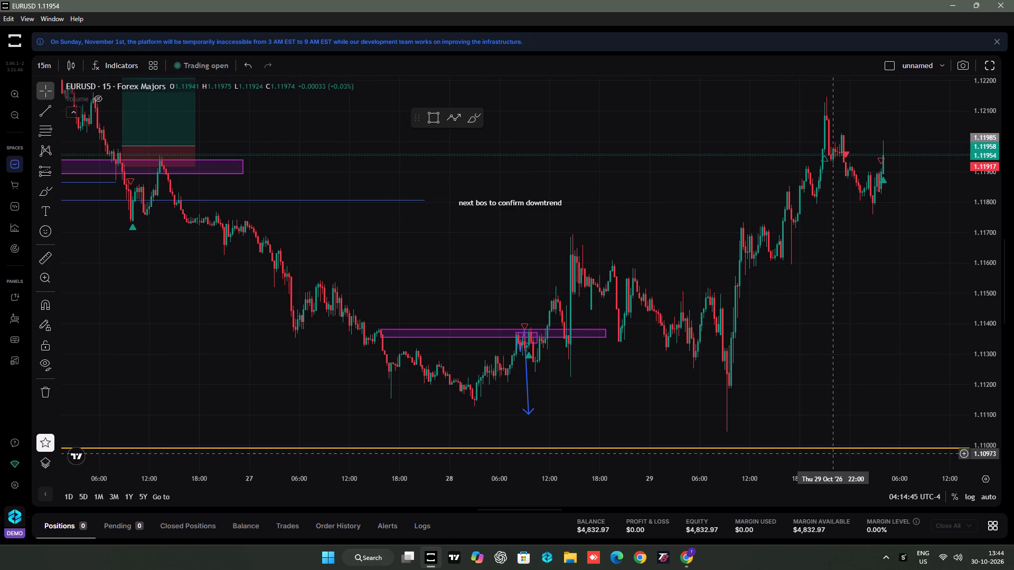
{"action": "left_click_drag", "start_coordinate": [990, 337], "coordinate": [994, 405], "text": "ctrl"}
{"action": "scroll", "coordinate": [800, 351], "scroll_direction": "up", "scroll_amount": 1}
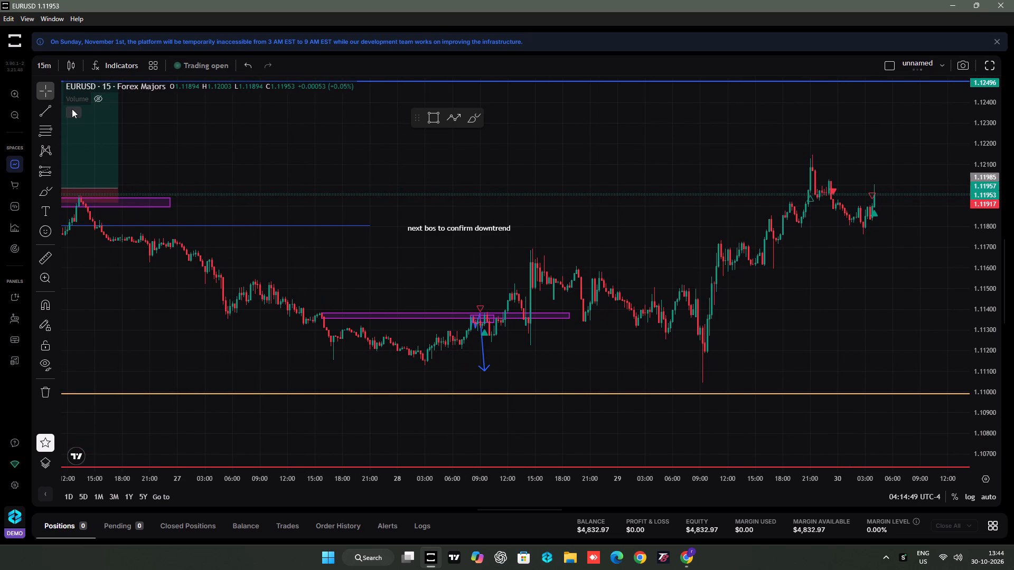
{"action": "left_click_drag", "start_coordinate": [557, 130], "coordinate": [660, 149]}
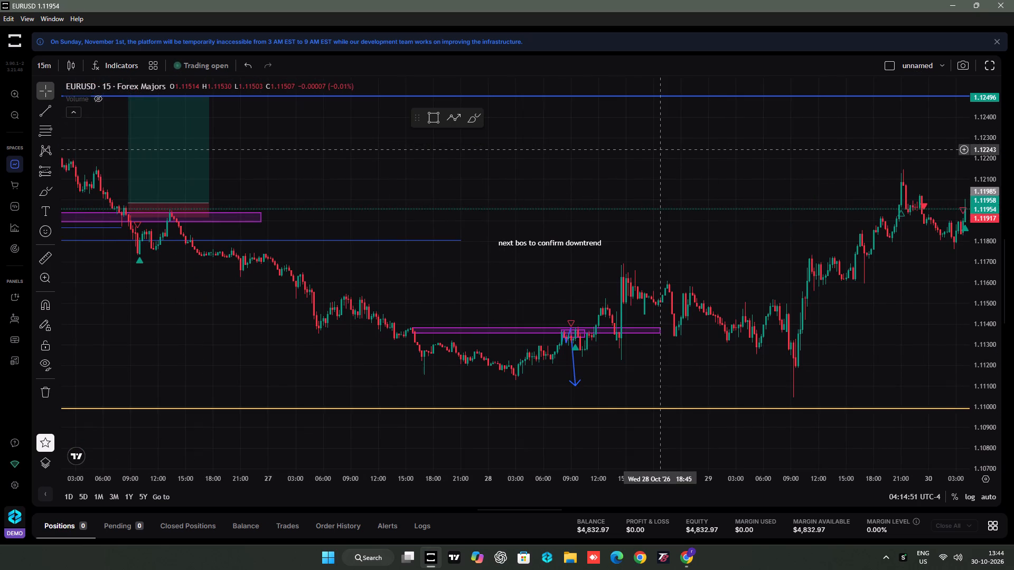
{"action": "left_click_drag", "start_coordinate": [660, 149], "coordinate": [600, 153]}
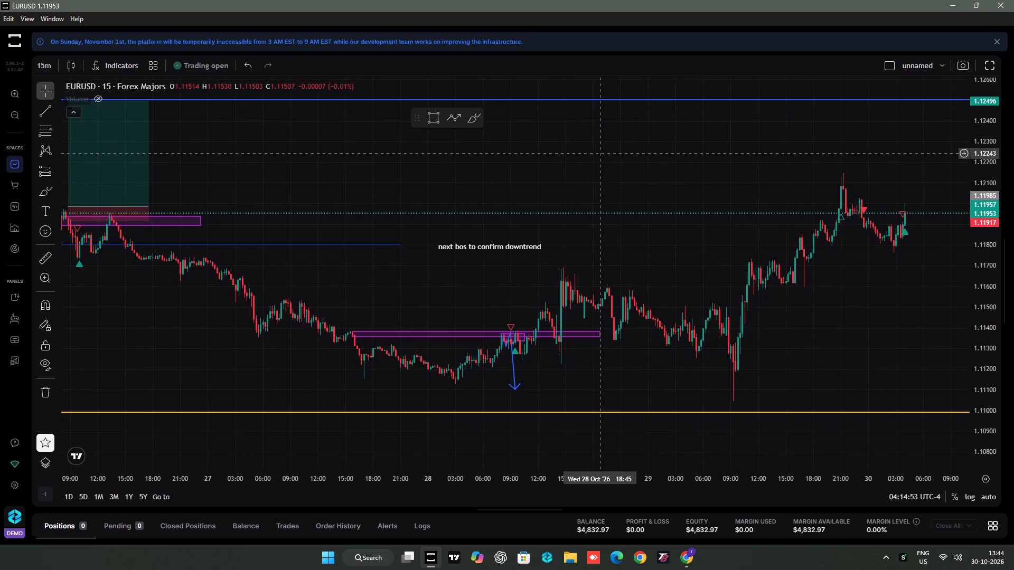
{"action": "left_click_drag", "start_coordinate": [600, 153], "coordinate": [848, 203]}
{"action": "left_click_drag", "start_coordinate": [553, 204], "coordinate": [575, 192]}
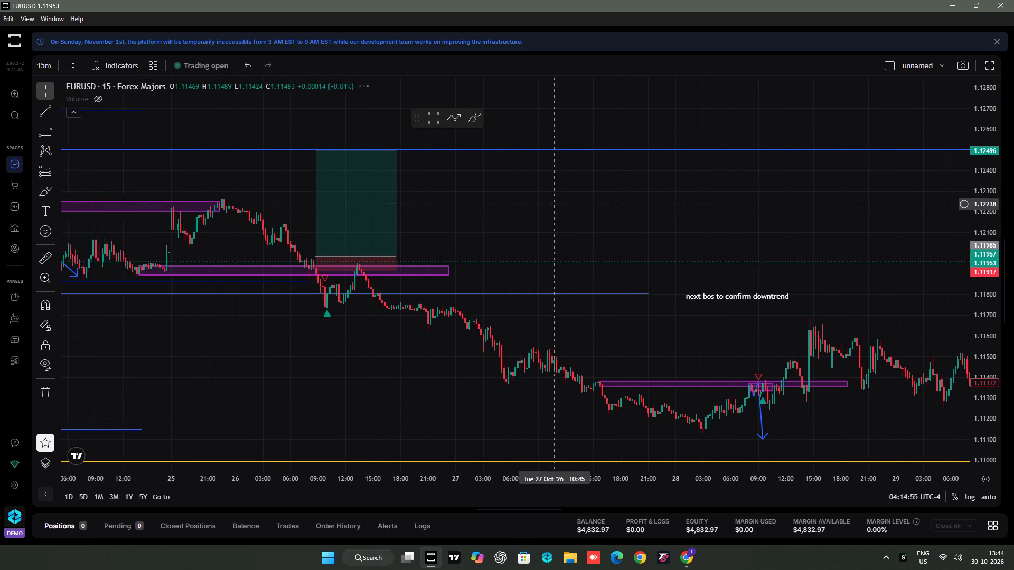
{"action": "left_click_drag", "start_coordinate": [575, 192], "coordinate": [608, 179]}
{"action": "left_click_drag", "start_coordinate": [630, 188], "coordinate": [770, 191]}
{"action": "left_click_drag", "start_coordinate": [716, 197], "coordinate": [768, 202]}
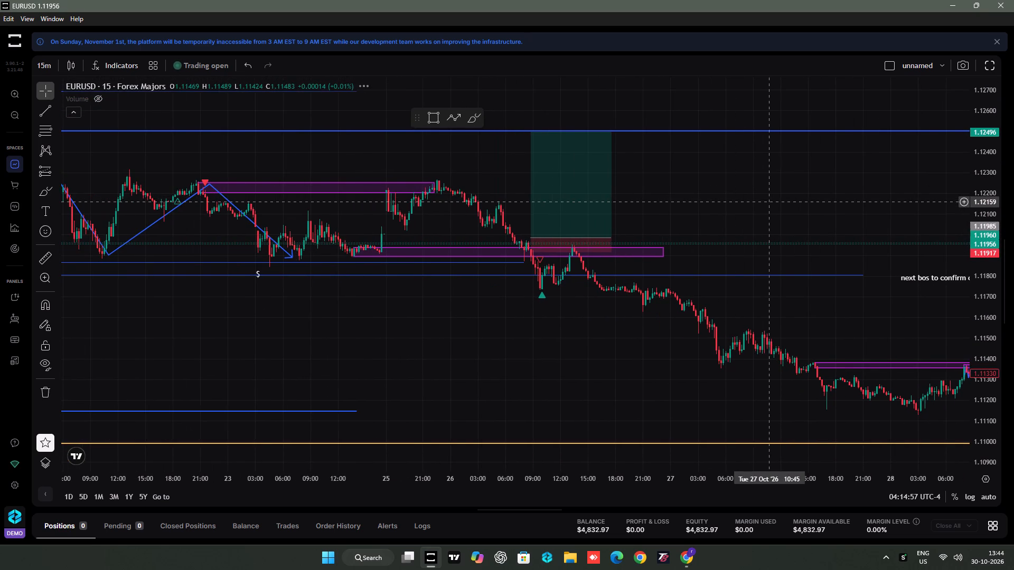
{"action": "left_click_drag", "start_coordinate": [776, 202], "coordinate": [880, 210]}
{"action": "left_click_drag", "start_coordinate": [857, 209], "coordinate": [617, 202]}
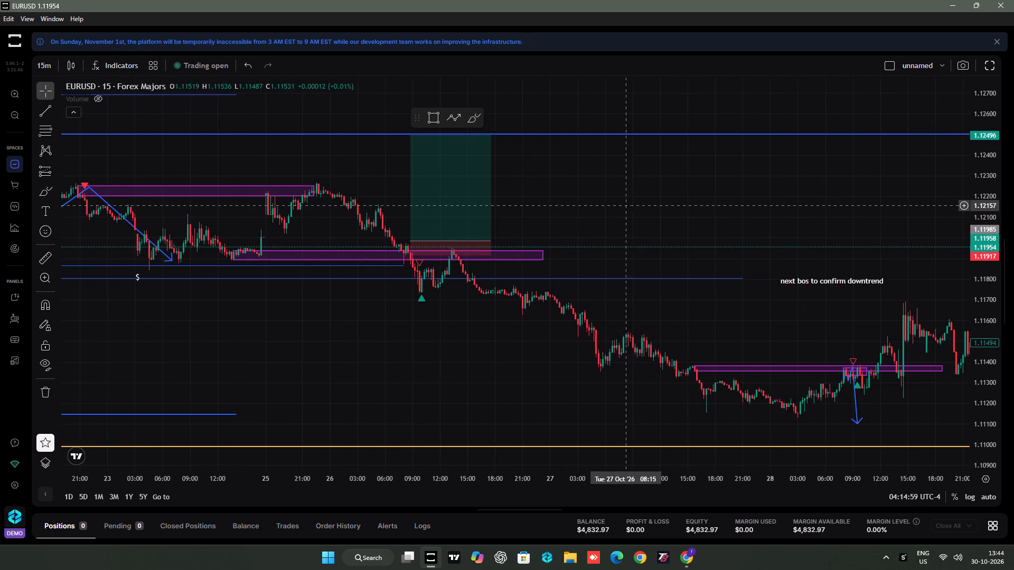
{"action": "left_click_drag", "start_coordinate": [637, 206], "coordinate": [502, 195]}
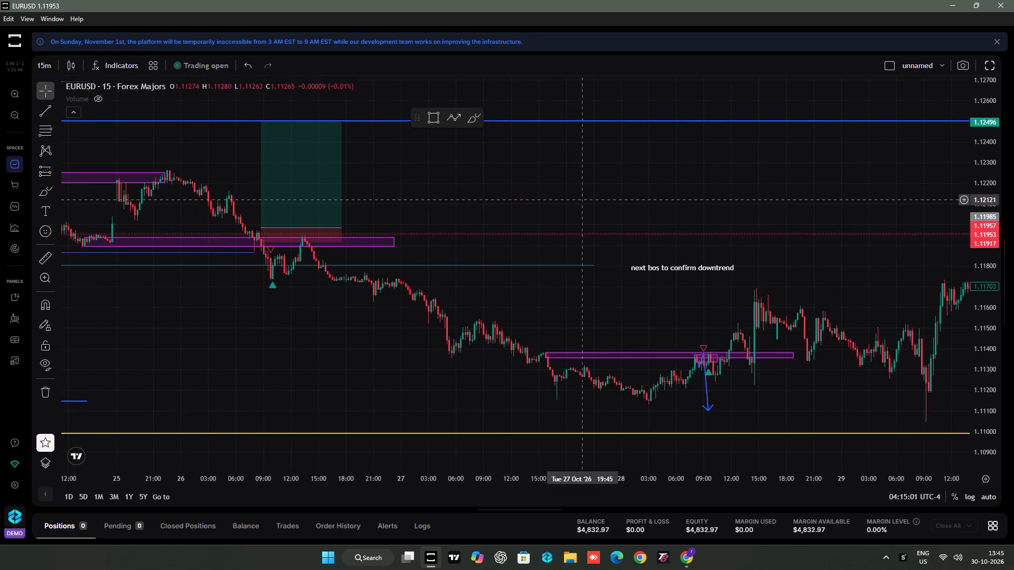
{"action": "left_click_drag", "start_coordinate": [646, 199], "coordinate": [462, 189]}
{"action": "left_click_drag", "start_coordinate": [565, 198], "coordinate": [471, 194]}
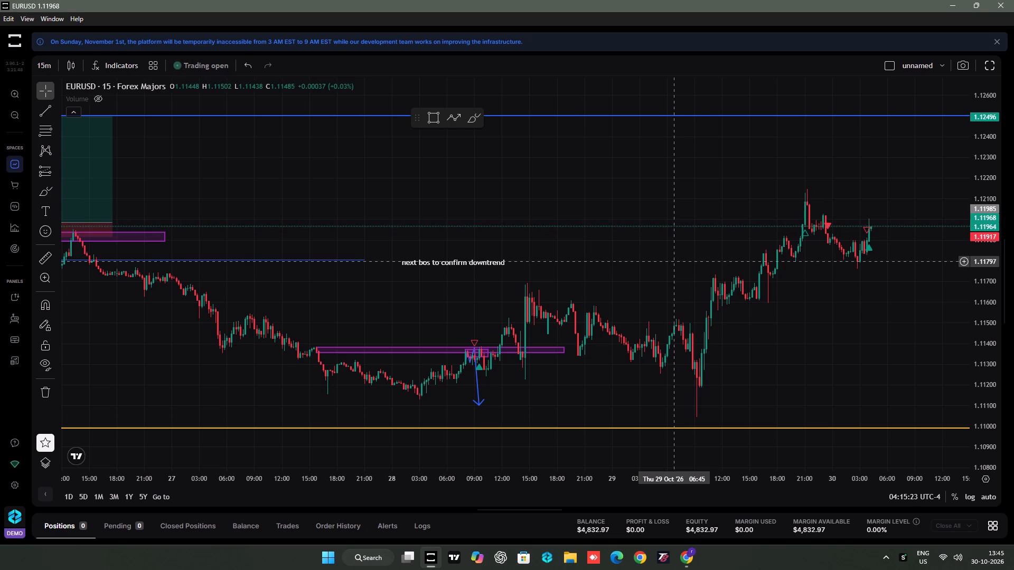
{"action": "left_click_drag", "start_coordinate": [813, 335], "coordinate": [665, 326]}
{"action": "scroll", "coordinate": [689, 329], "scroll_direction": "up", "scroll_amount": 2}
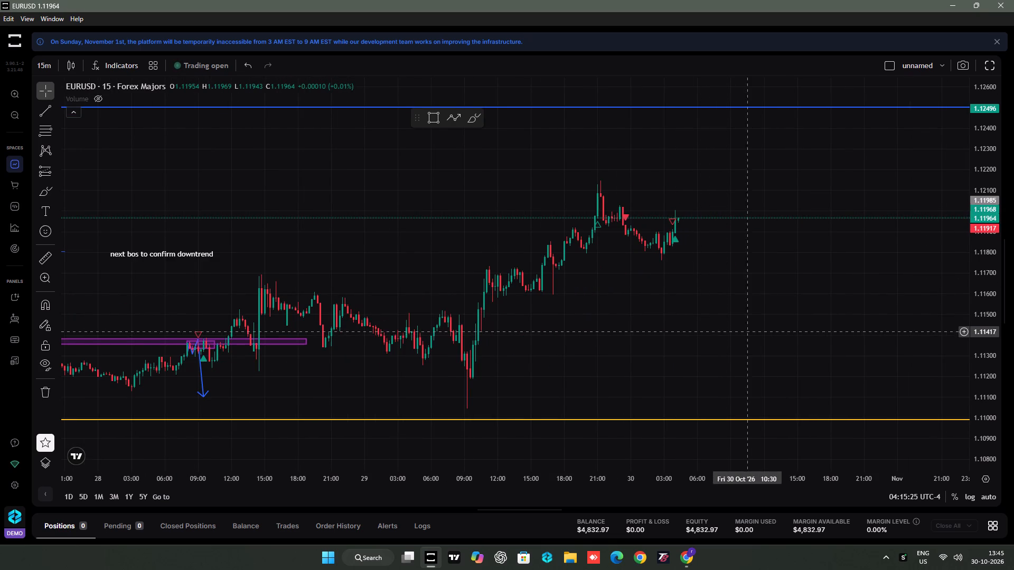
Switch to TradingView in Chrome and add a short-position drawing on EURUSD with entry 1.11955, stop 1.12024 and target 1.11654.
{"action": "left_click", "coordinate": [682, 562]}
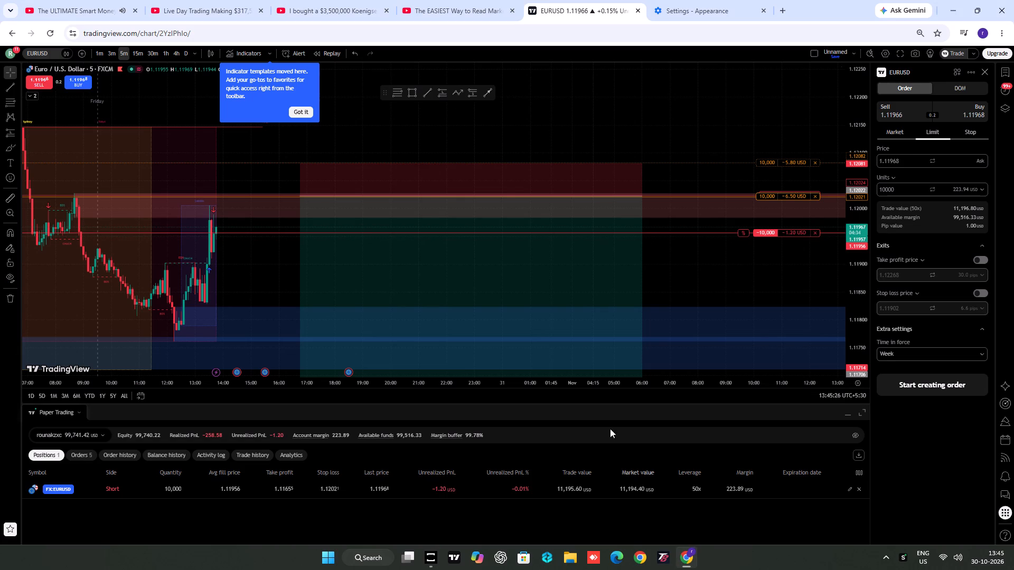
{"action": "left_click_drag", "start_coordinate": [509, 125], "coordinate": [605, 123]}
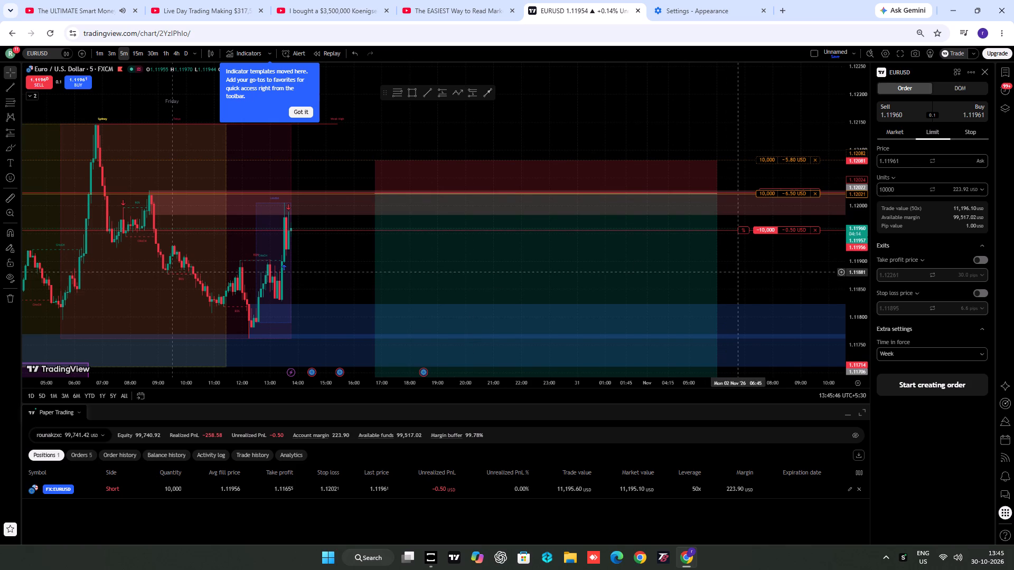
{"action": "left_click_drag", "start_coordinate": [754, 263], "coordinate": [757, 169]}
{"action": "left_click_drag", "start_coordinate": [758, 180], "coordinate": [761, 263]}
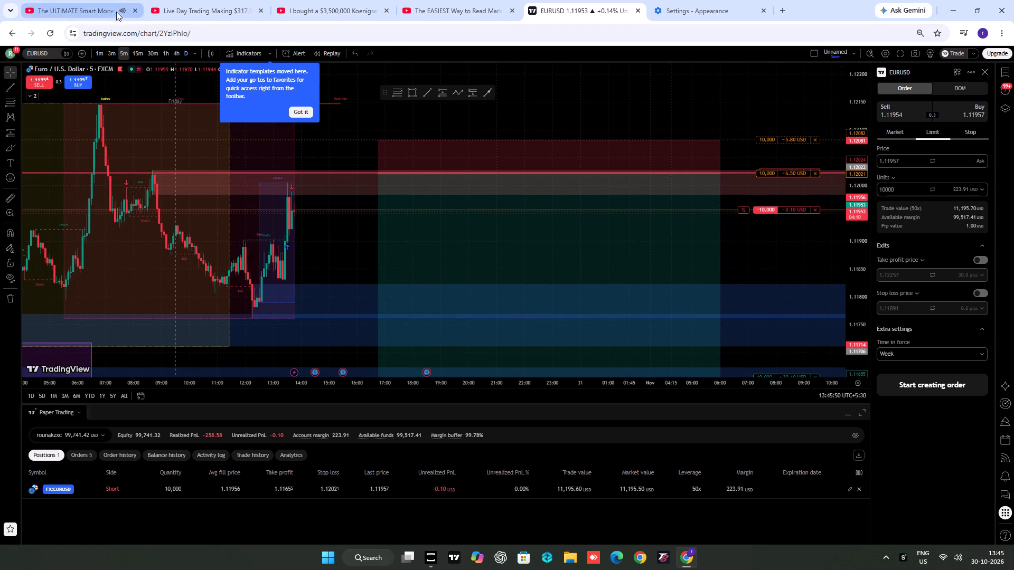
{"action": "left_click_drag", "start_coordinate": [316, 233], "coordinate": [332, 244]}
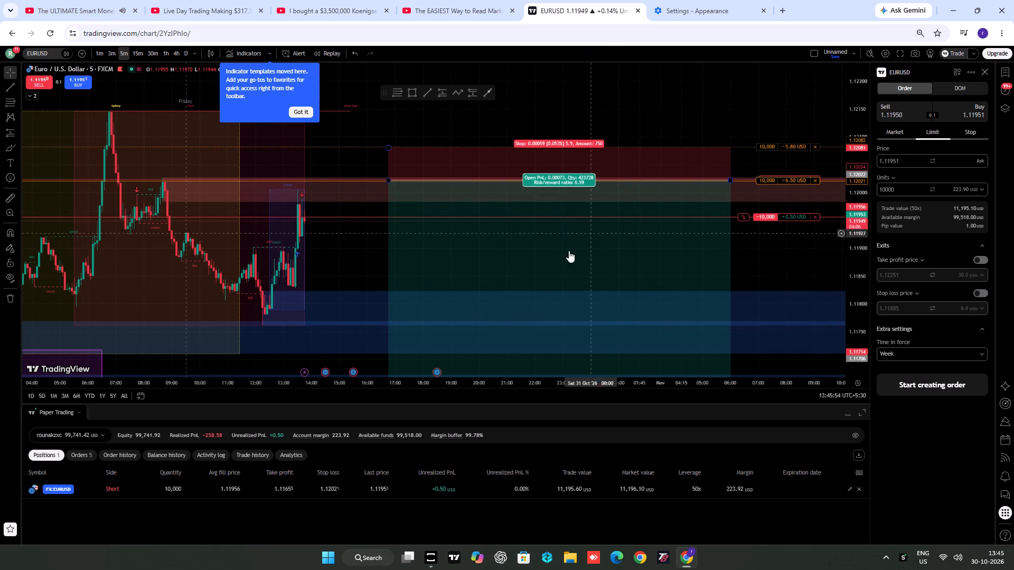
{"action": "left_click_drag", "start_coordinate": [755, 266], "coordinate": [757, 224]}
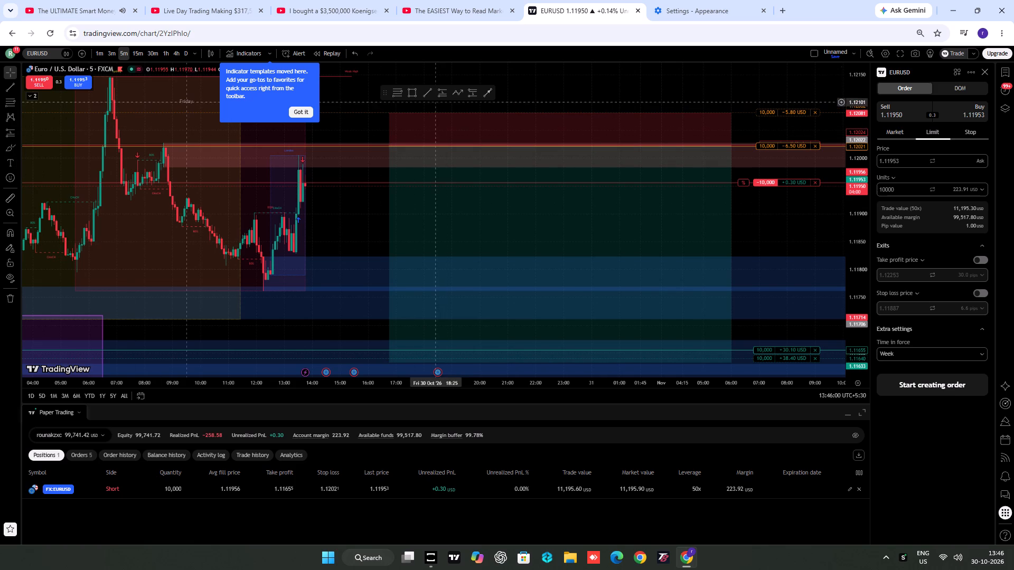
{"action": "left_click", "coordinate": [472, 94]}
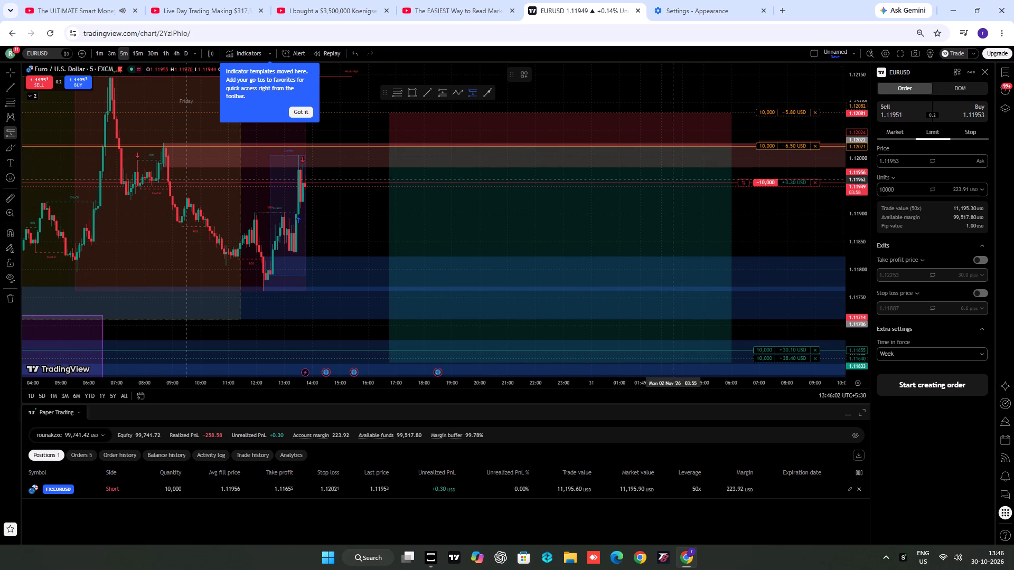
{"action": "left_click", "coordinate": [682, 183]}
{"action": "left_click_drag", "start_coordinate": [682, 139], "coordinate": [687, 144]}
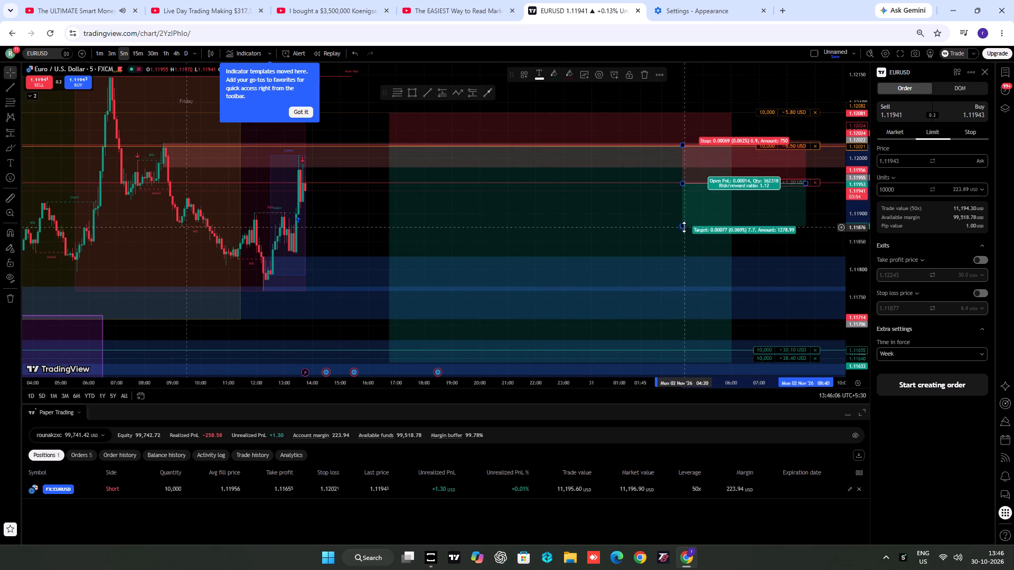
{"action": "left_click_drag", "start_coordinate": [684, 227], "coordinate": [697, 339]}
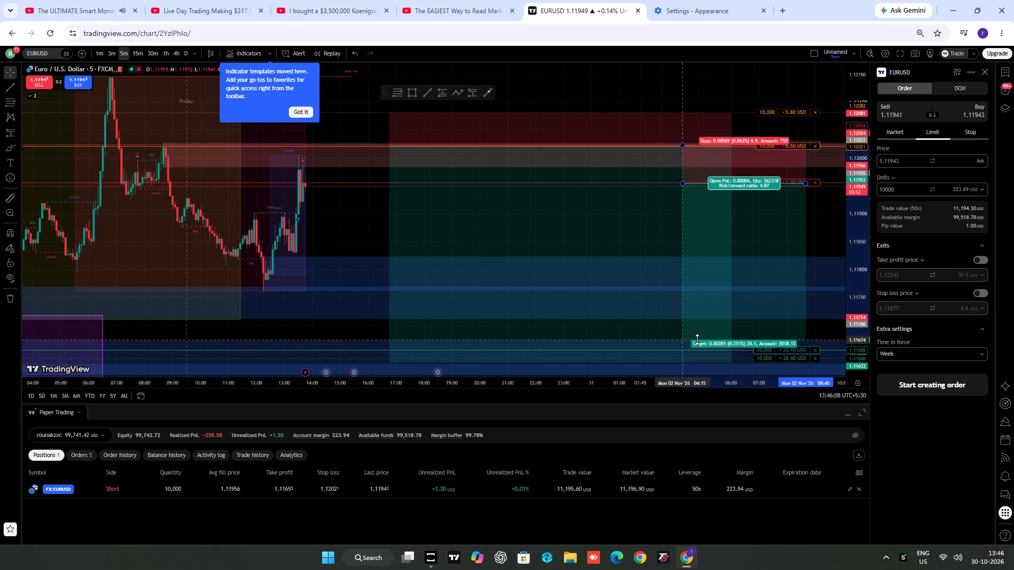
{"action": "left_click_drag", "start_coordinate": [697, 339], "coordinate": [699, 349]}
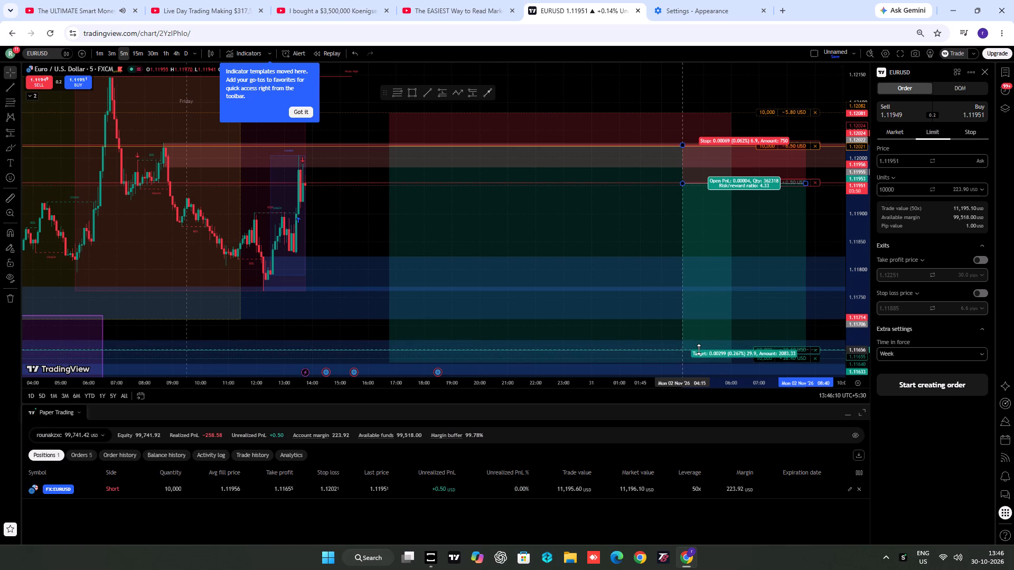
{"action": "left_click_drag", "start_coordinate": [699, 349], "coordinate": [699, 350]}
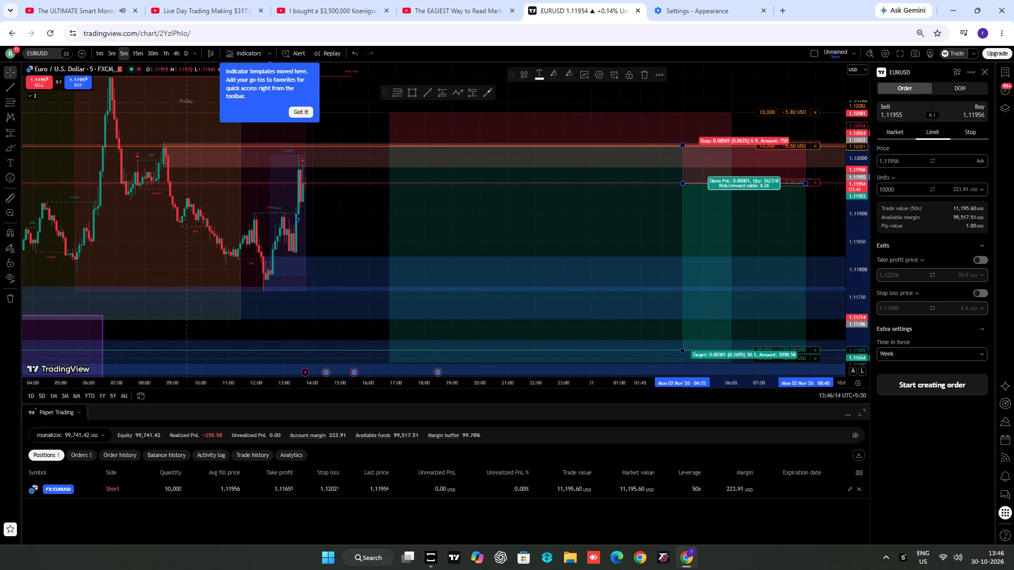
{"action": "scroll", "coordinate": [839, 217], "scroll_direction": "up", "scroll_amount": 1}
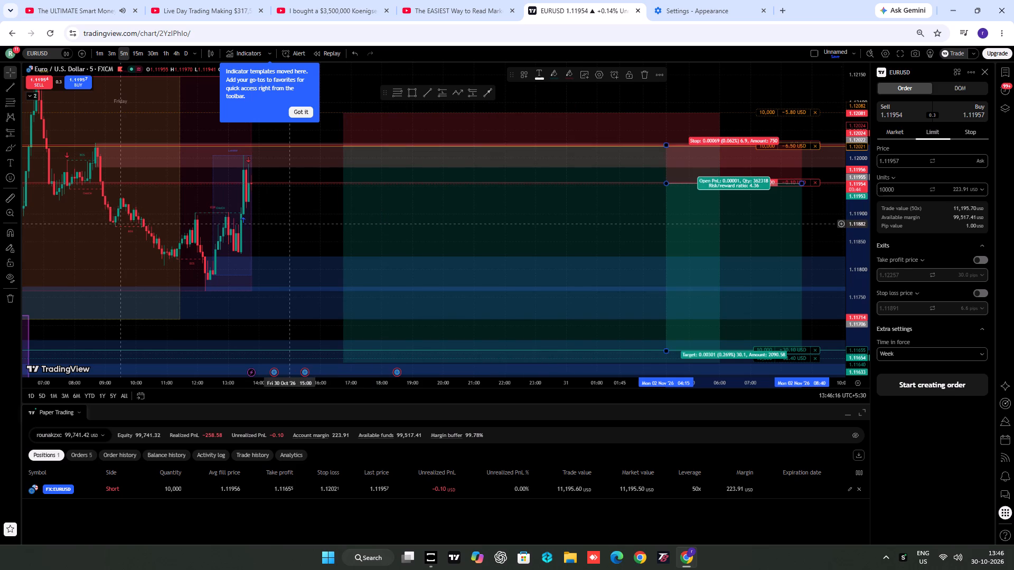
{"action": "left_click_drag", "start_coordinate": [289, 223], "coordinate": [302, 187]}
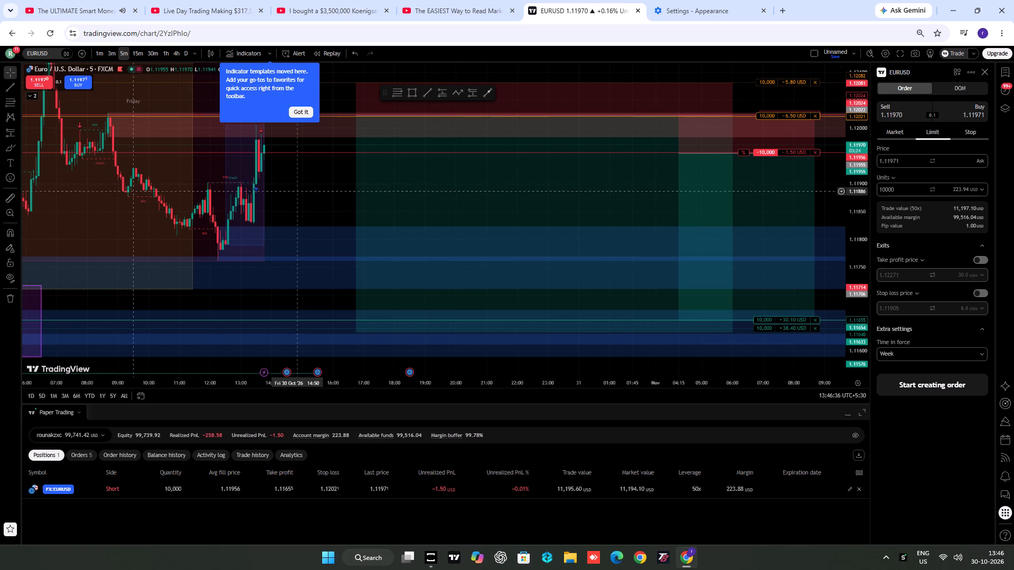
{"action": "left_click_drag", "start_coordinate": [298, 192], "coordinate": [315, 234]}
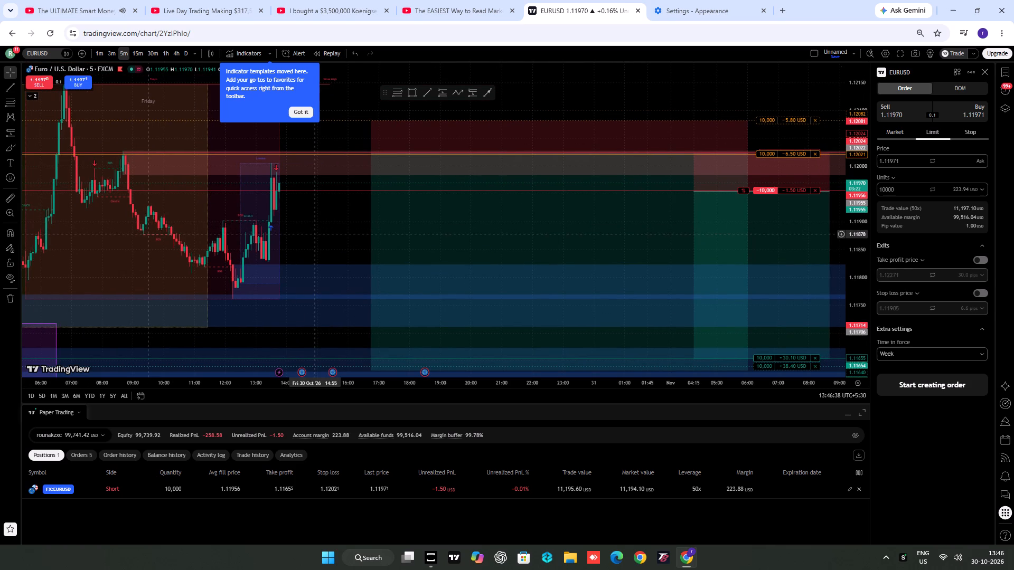
Close the browser's appearance settings page.
{"action": "left_click", "coordinate": [702, 2]}
{"action": "left_click", "coordinate": [763, 13]}
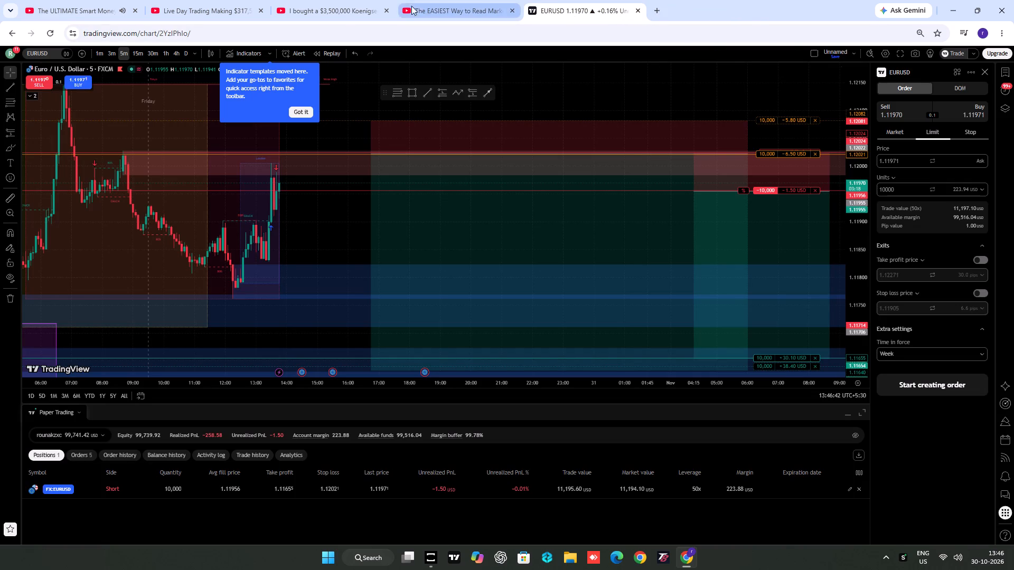
Switch to the open YouTube video "Live Day Trading Making $317,572".
{"action": "left_click", "coordinate": [195, 10]}
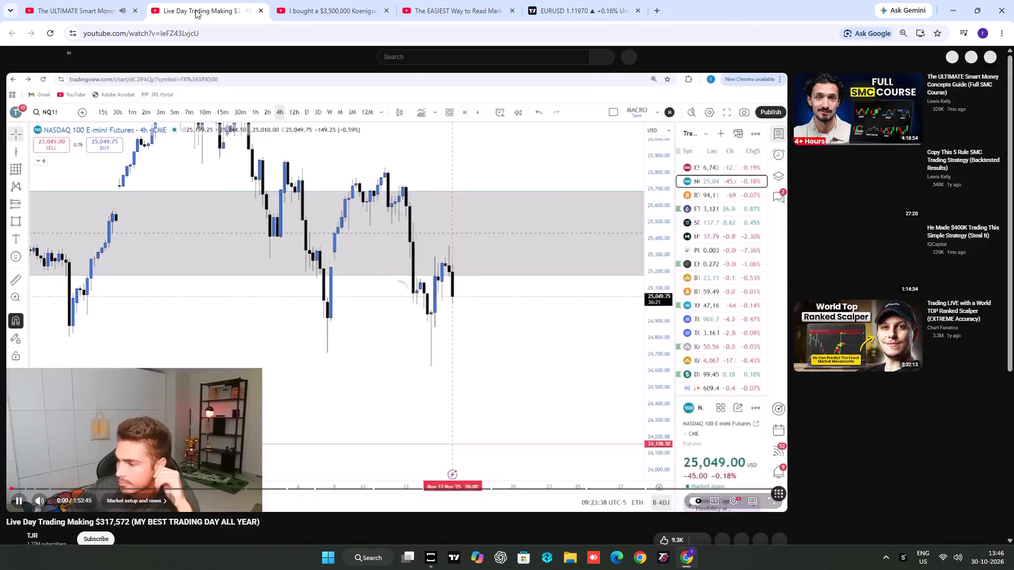